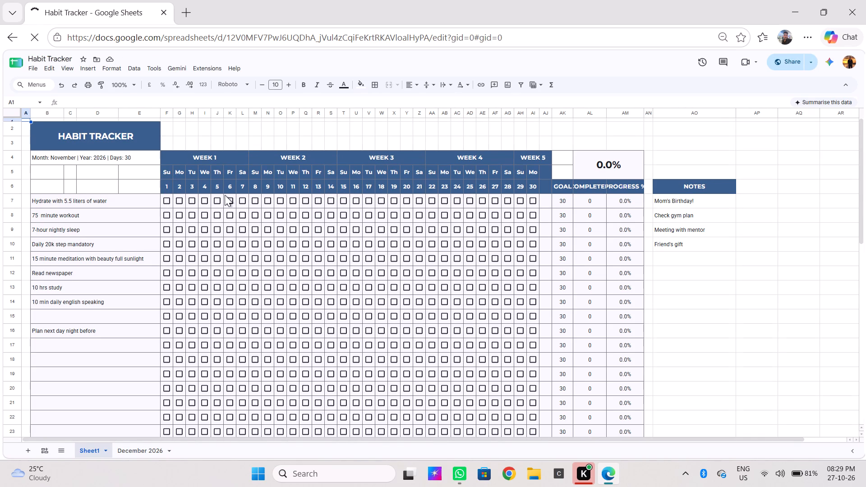
Fill the Week 1 checkbox cells for all habit rows, F7:L31, with bright green.
{"action": "left_click_drag", "start_coordinate": [162, 197], "coordinate": [176, 196]}
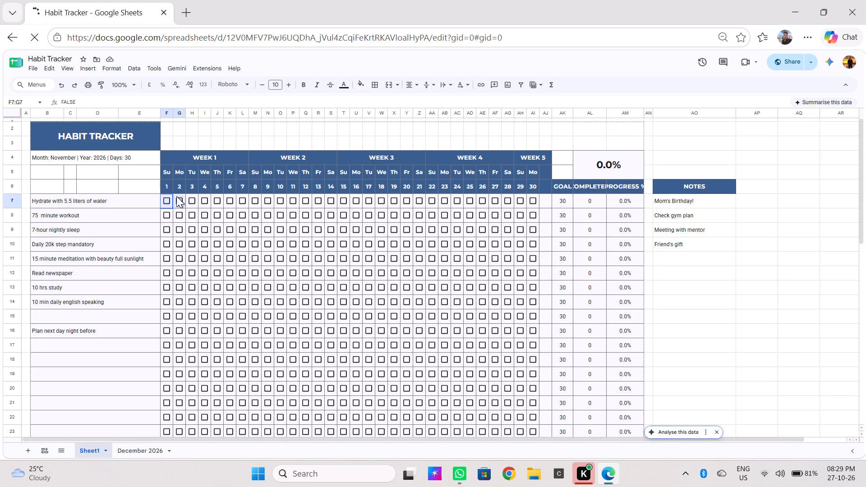
{"action": "left_click_drag", "start_coordinate": [176, 196], "coordinate": [238, 192]}
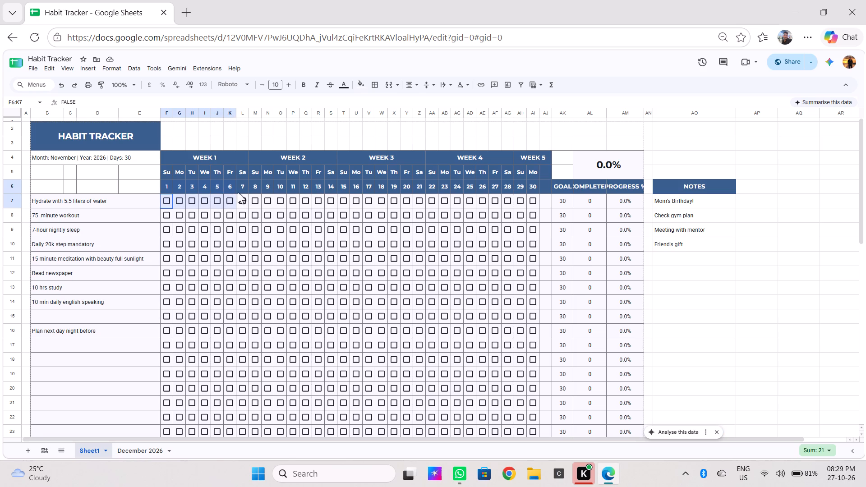
{"action": "left_click_drag", "start_coordinate": [238, 192], "coordinate": [247, 251]}
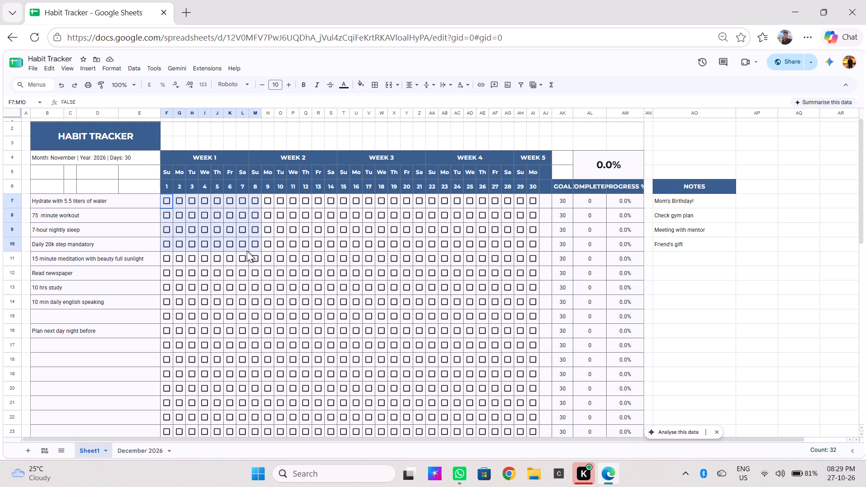
{"action": "left_click_drag", "start_coordinate": [247, 251], "coordinate": [242, 363]}
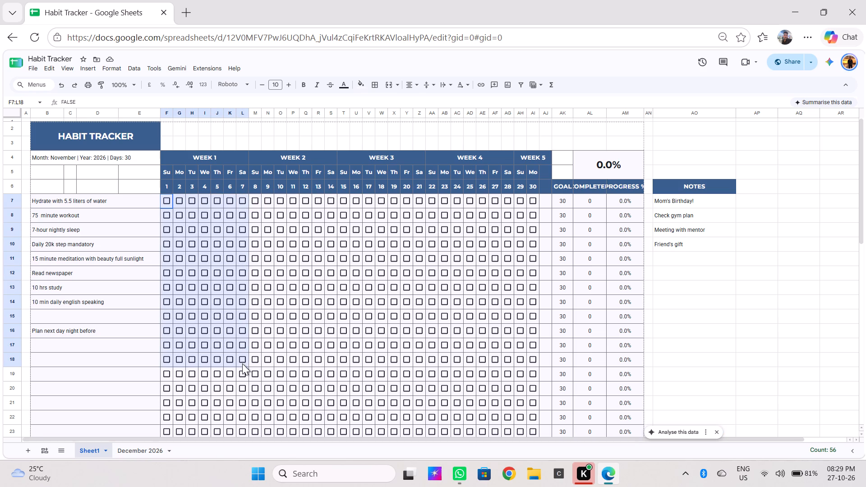
{"action": "left_click_drag", "start_coordinate": [242, 363], "coordinate": [247, 397]}
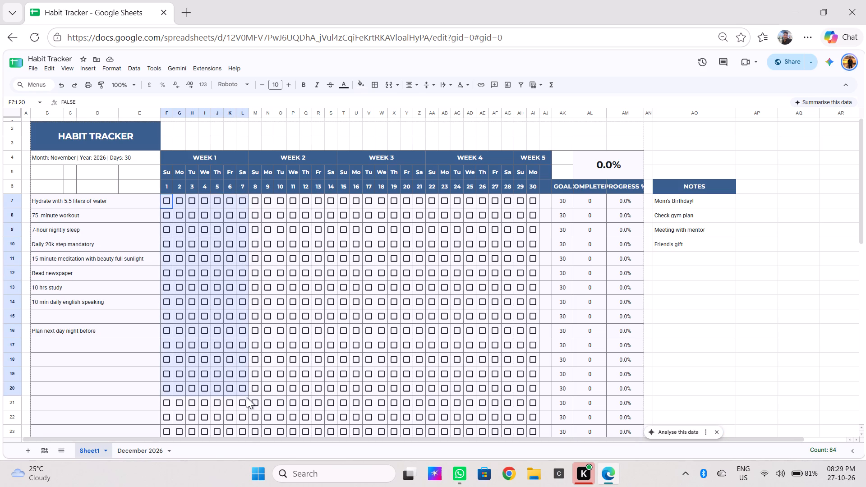
{"action": "left_click_drag", "start_coordinate": [247, 397], "coordinate": [250, 445]}
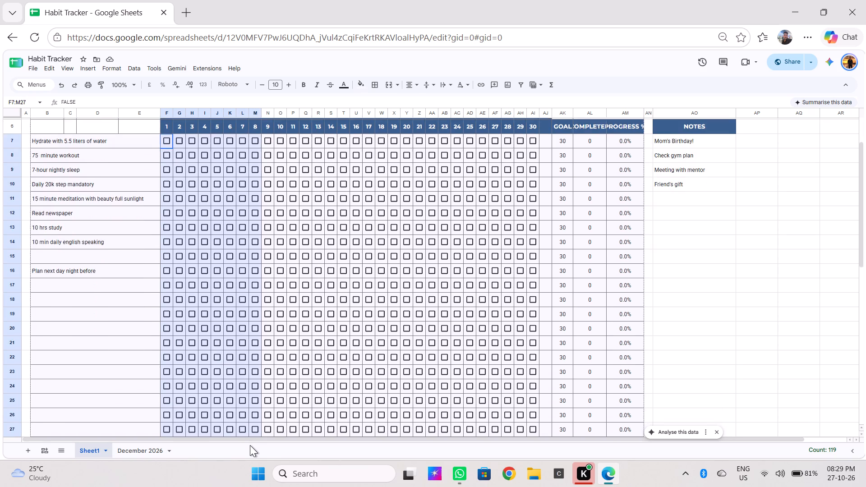
{"action": "left_click_drag", "start_coordinate": [250, 445], "coordinate": [242, 275]}
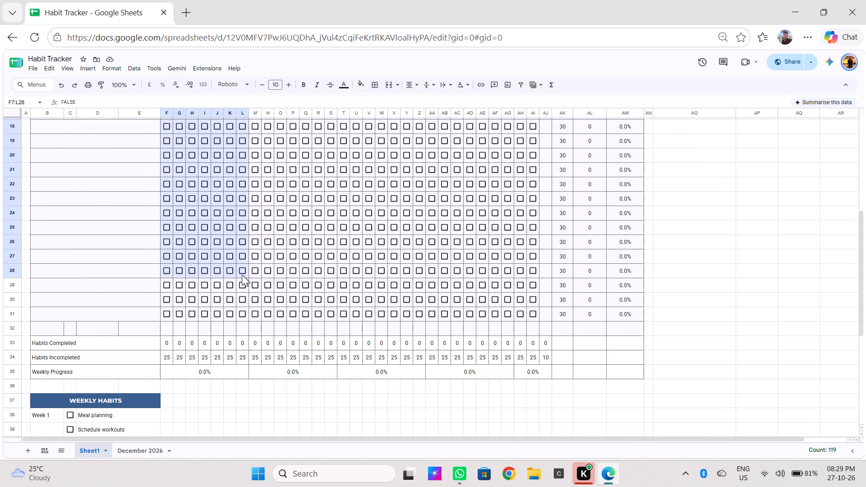
{"action": "left_click_drag", "start_coordinate": [242, 275], "coordinate": [203, 276]}
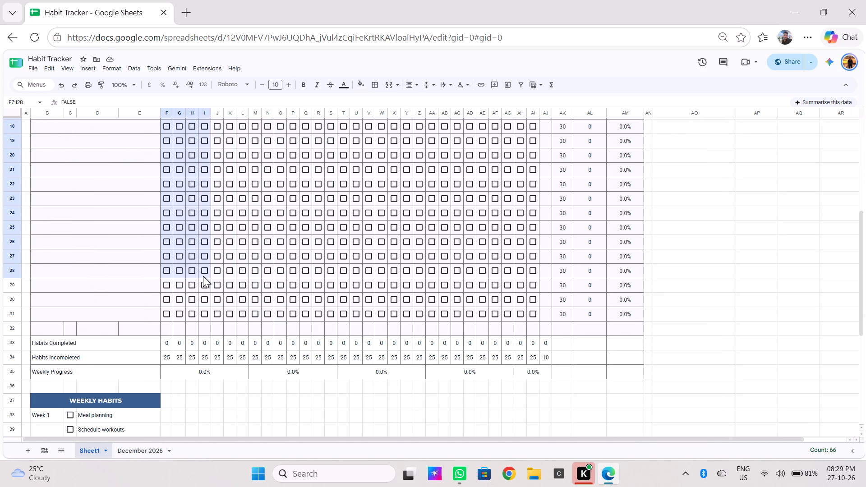
{"action": "left_click_drag", "start_coordinate": [203, 276], "coordinate": [244, 280]}
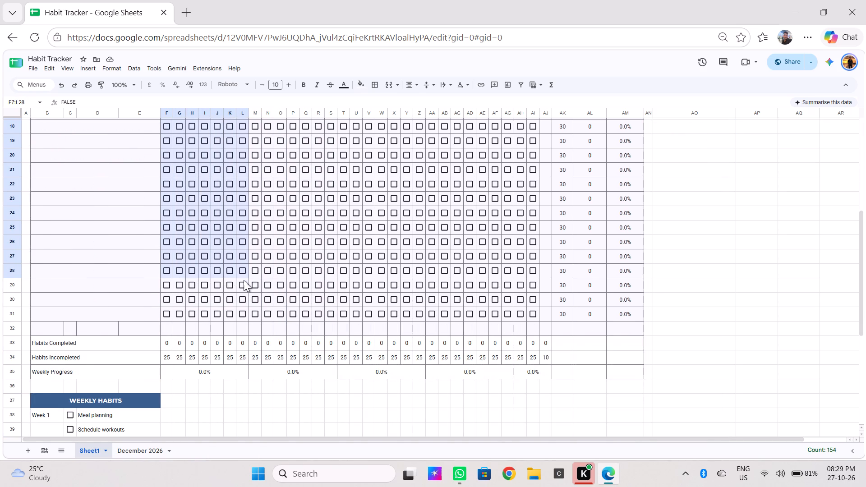
{"action": "left_click_drag", "start_coordinate": [244, 280], "coordinate": [246, 309]}
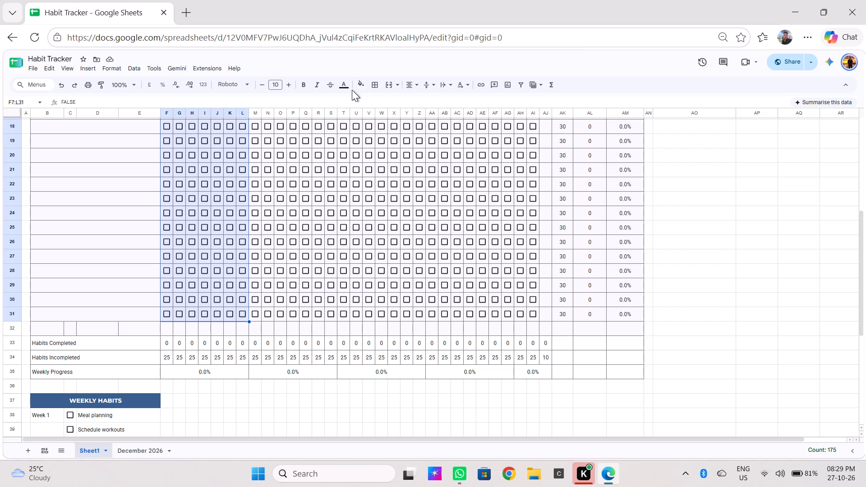
{"action": "left_click", "coordinate": [358, 86]}
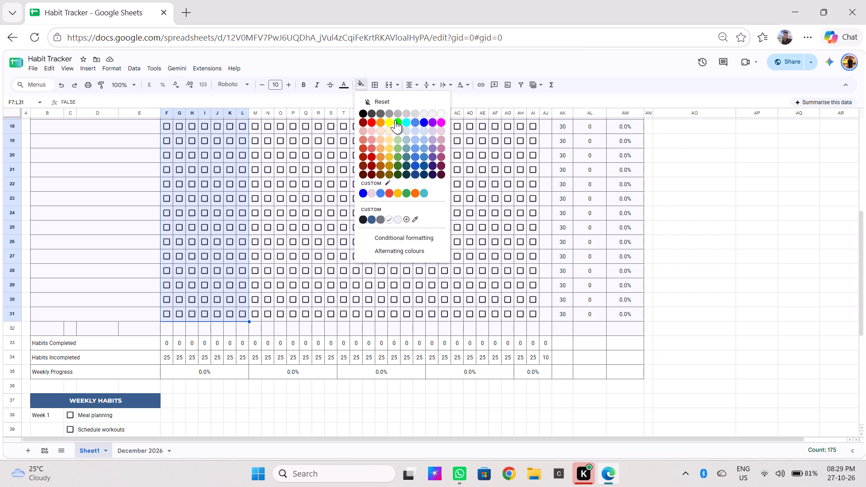
{"action": "left_click", "coordinate": [395, 120]}
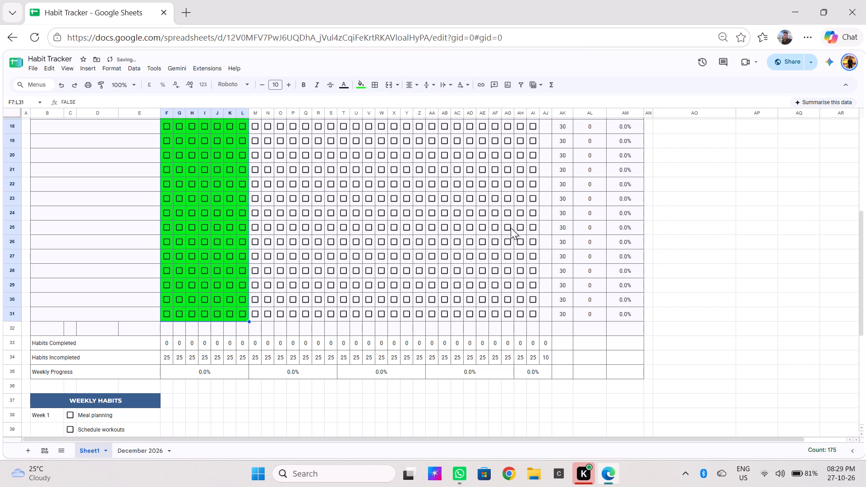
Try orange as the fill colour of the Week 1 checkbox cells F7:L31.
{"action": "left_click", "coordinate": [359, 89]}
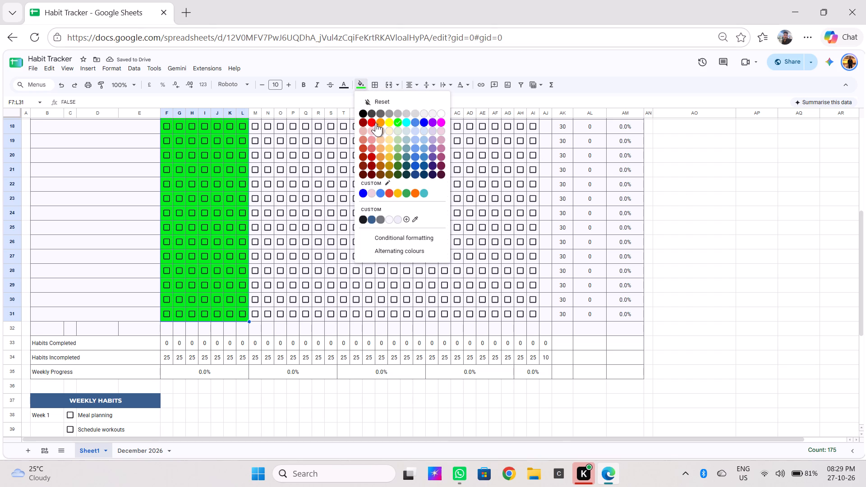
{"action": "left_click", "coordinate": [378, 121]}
Change the fill colour of the Week 1 checkbox cells F7:L31 to bright red.
{"action": "left_click", "coordinate": [362, 86]}
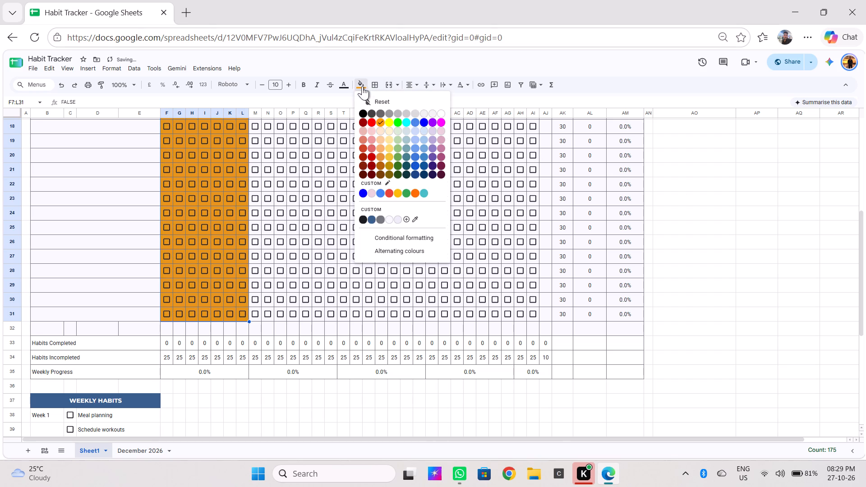
{"action": "left_click", "coordinate": [369, 118]}
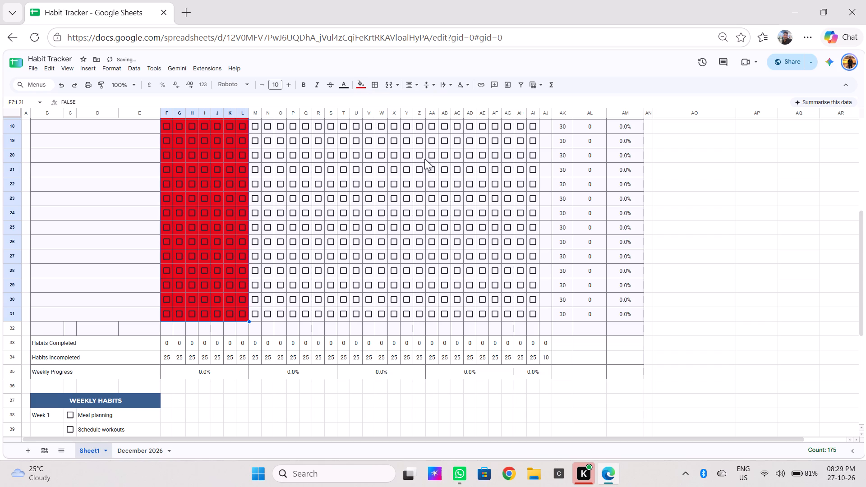
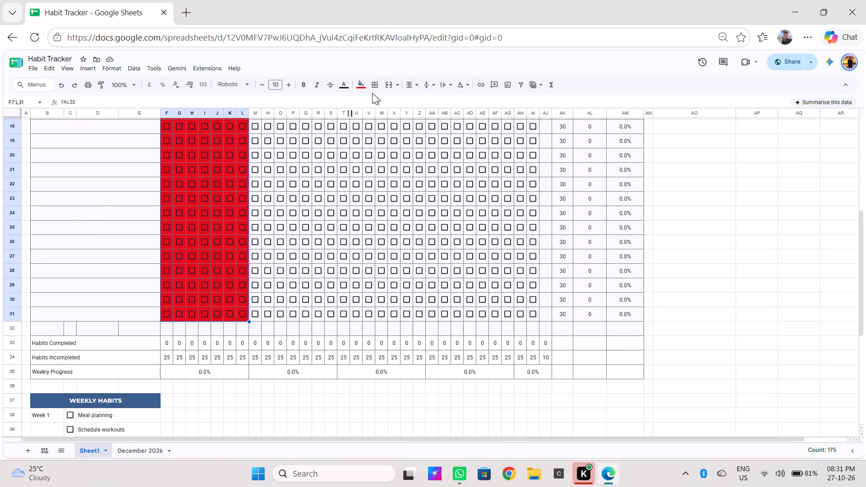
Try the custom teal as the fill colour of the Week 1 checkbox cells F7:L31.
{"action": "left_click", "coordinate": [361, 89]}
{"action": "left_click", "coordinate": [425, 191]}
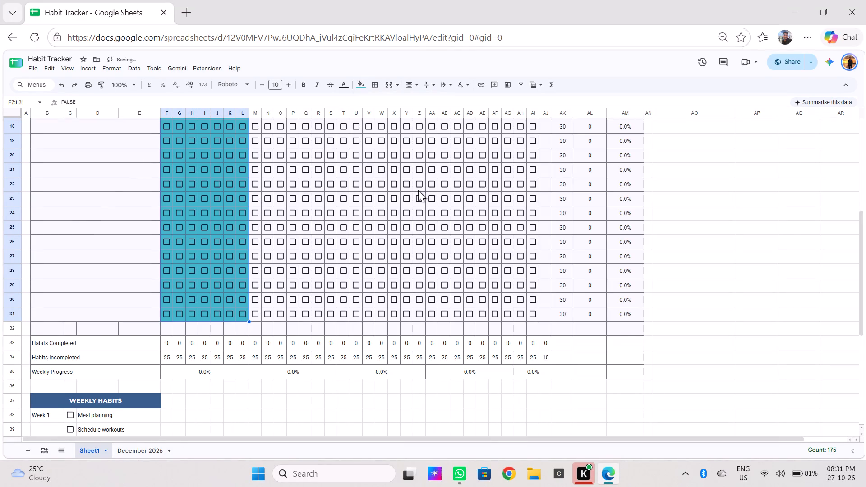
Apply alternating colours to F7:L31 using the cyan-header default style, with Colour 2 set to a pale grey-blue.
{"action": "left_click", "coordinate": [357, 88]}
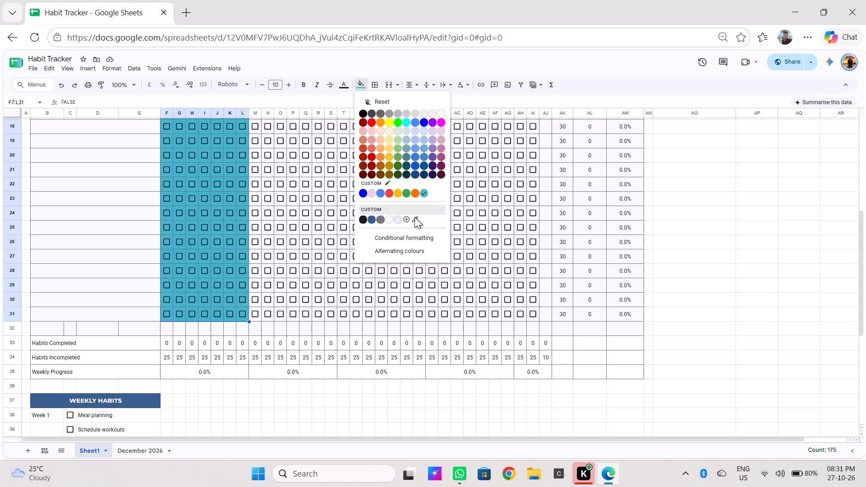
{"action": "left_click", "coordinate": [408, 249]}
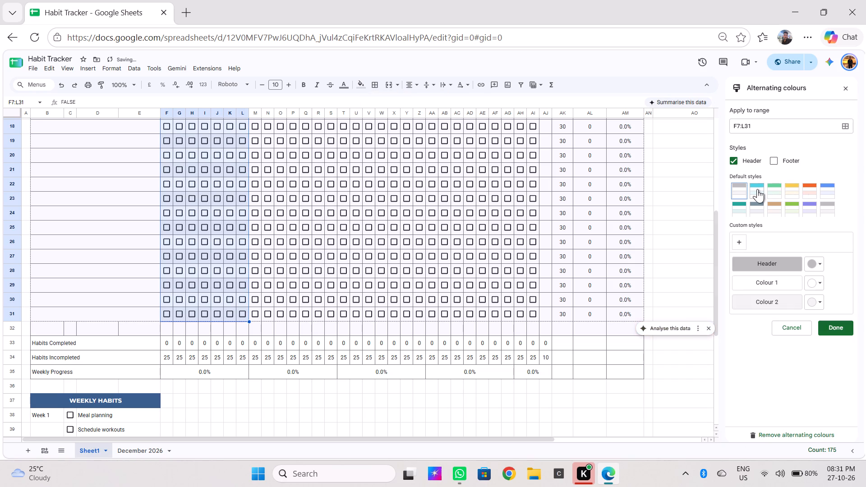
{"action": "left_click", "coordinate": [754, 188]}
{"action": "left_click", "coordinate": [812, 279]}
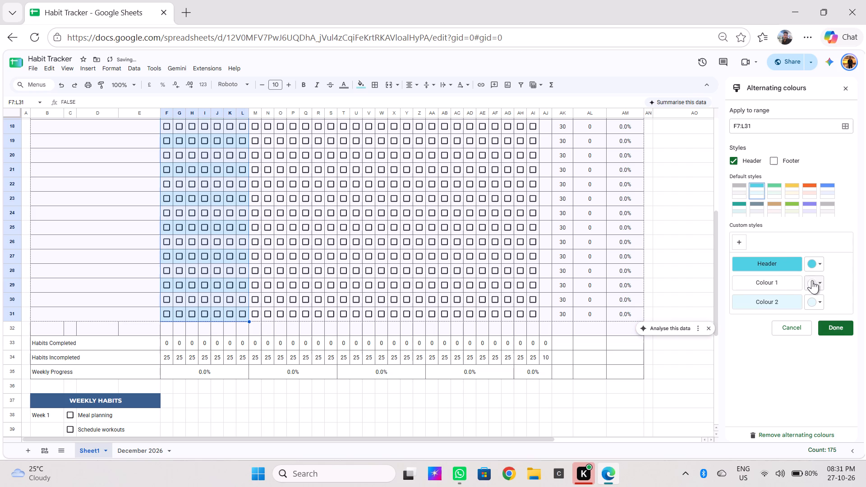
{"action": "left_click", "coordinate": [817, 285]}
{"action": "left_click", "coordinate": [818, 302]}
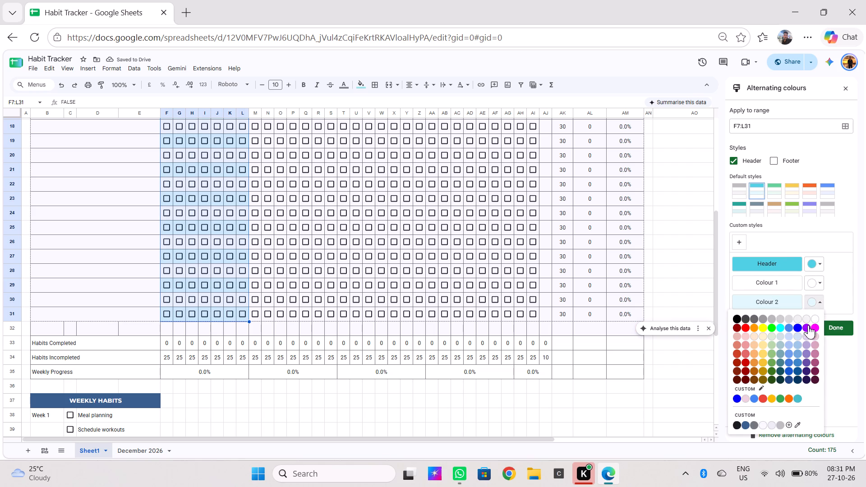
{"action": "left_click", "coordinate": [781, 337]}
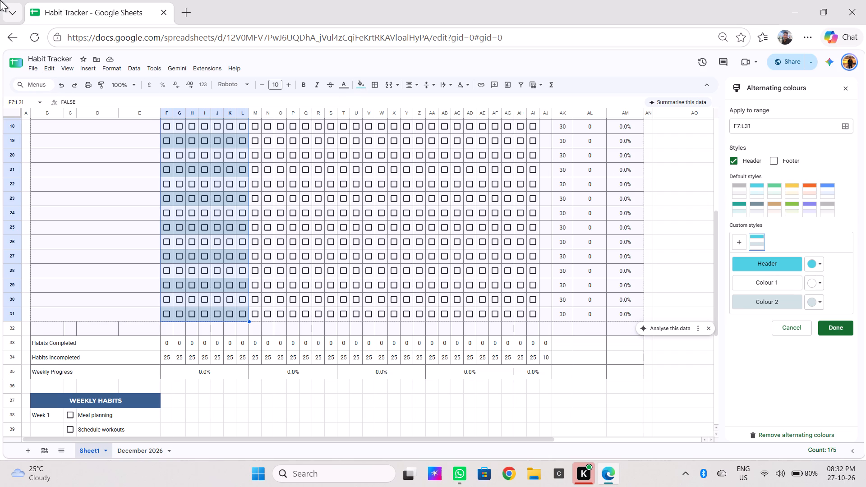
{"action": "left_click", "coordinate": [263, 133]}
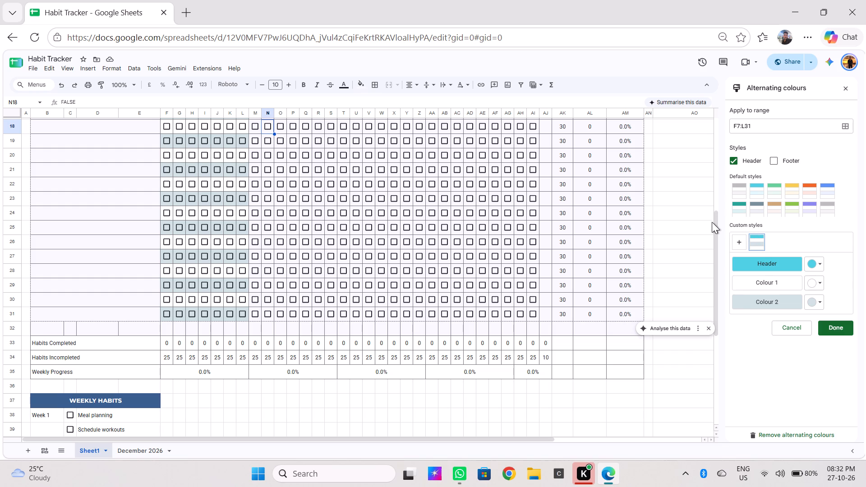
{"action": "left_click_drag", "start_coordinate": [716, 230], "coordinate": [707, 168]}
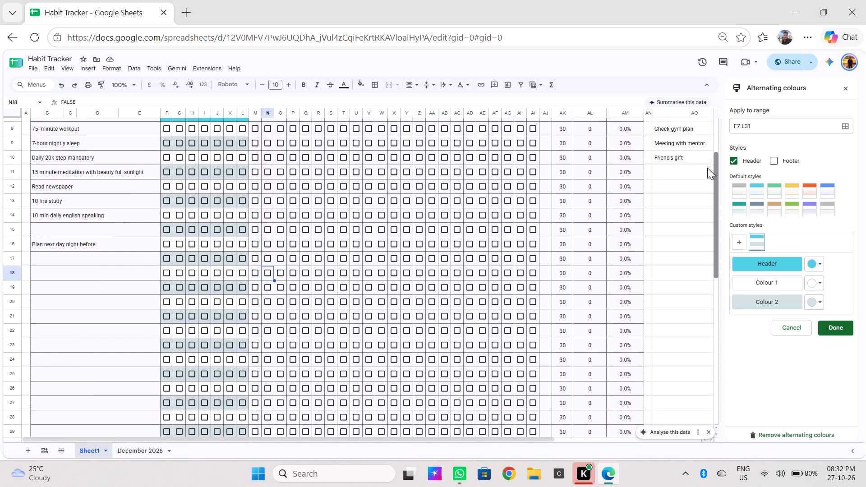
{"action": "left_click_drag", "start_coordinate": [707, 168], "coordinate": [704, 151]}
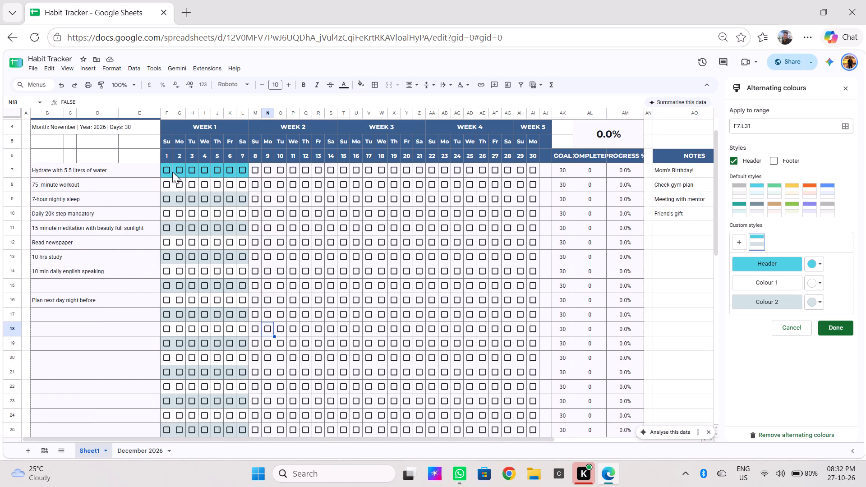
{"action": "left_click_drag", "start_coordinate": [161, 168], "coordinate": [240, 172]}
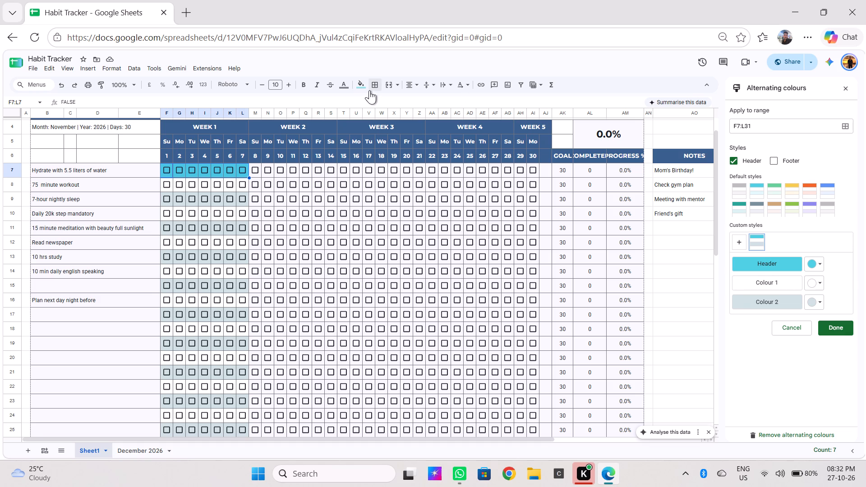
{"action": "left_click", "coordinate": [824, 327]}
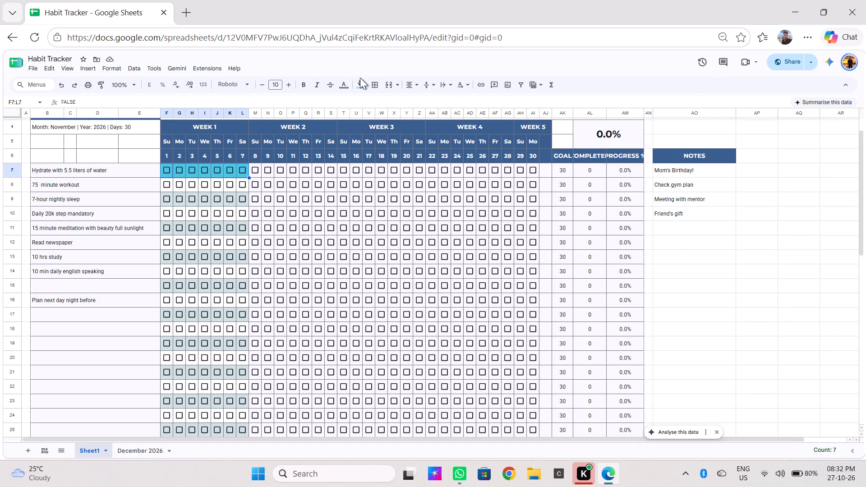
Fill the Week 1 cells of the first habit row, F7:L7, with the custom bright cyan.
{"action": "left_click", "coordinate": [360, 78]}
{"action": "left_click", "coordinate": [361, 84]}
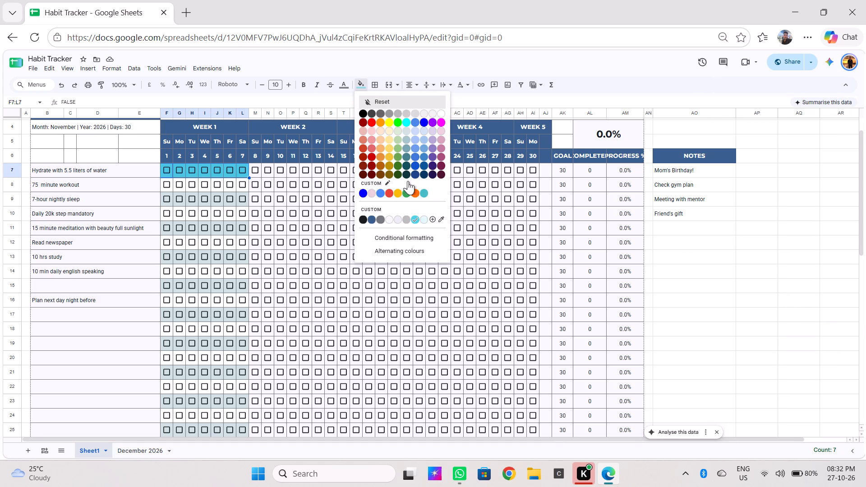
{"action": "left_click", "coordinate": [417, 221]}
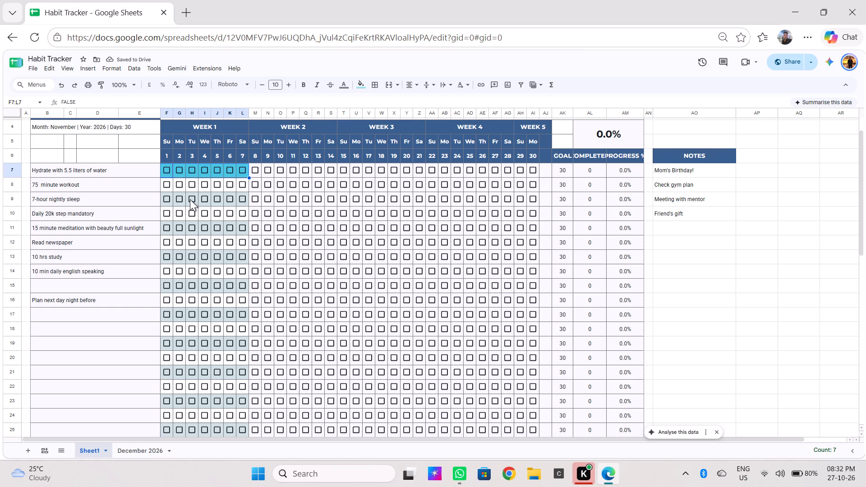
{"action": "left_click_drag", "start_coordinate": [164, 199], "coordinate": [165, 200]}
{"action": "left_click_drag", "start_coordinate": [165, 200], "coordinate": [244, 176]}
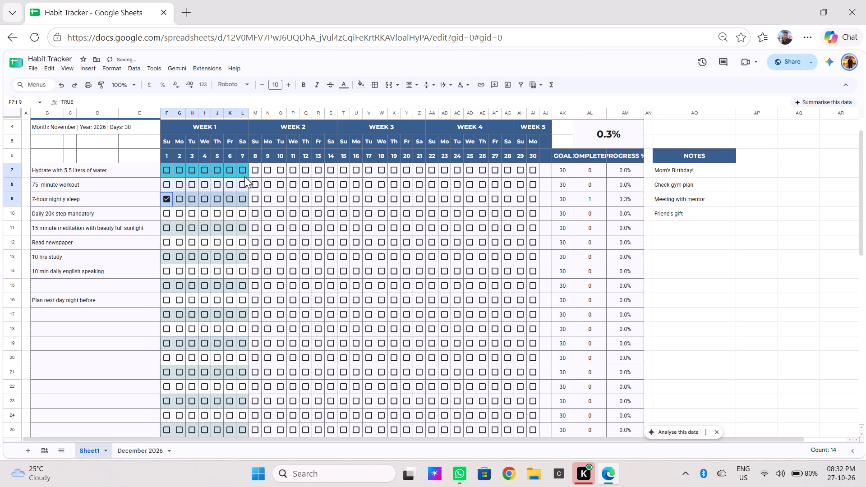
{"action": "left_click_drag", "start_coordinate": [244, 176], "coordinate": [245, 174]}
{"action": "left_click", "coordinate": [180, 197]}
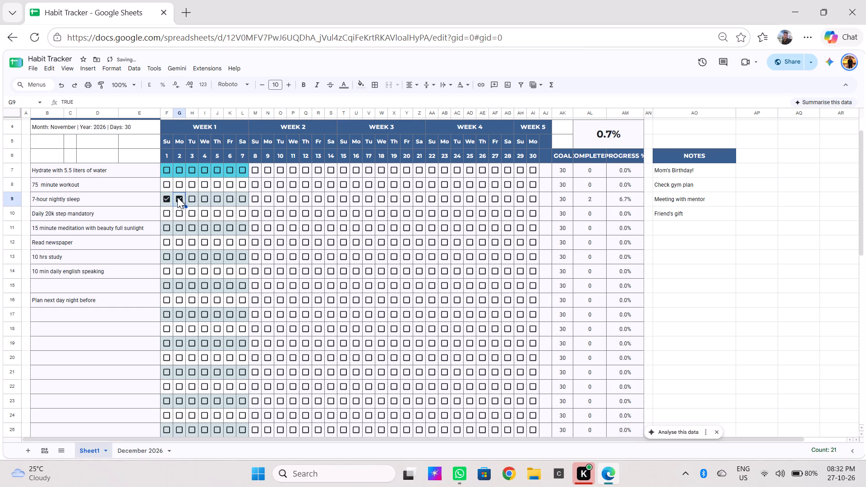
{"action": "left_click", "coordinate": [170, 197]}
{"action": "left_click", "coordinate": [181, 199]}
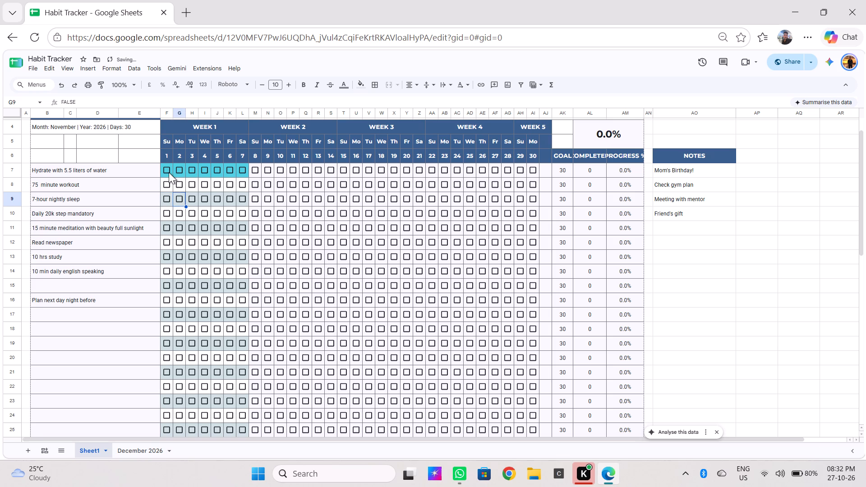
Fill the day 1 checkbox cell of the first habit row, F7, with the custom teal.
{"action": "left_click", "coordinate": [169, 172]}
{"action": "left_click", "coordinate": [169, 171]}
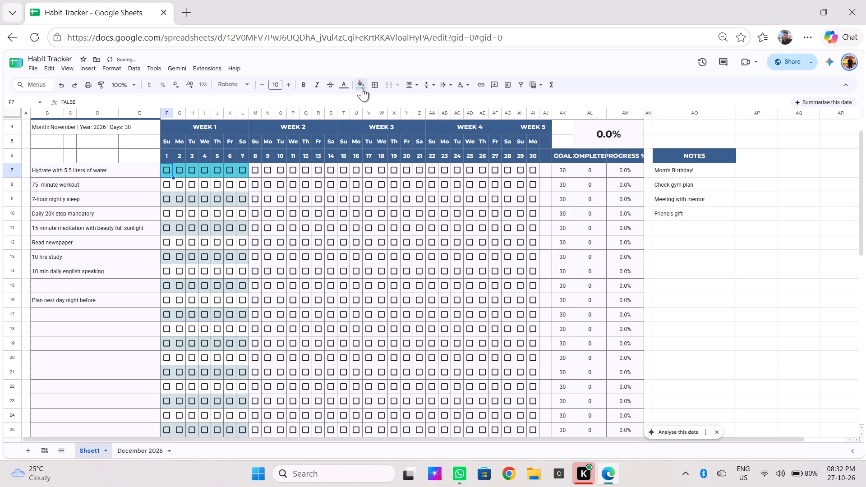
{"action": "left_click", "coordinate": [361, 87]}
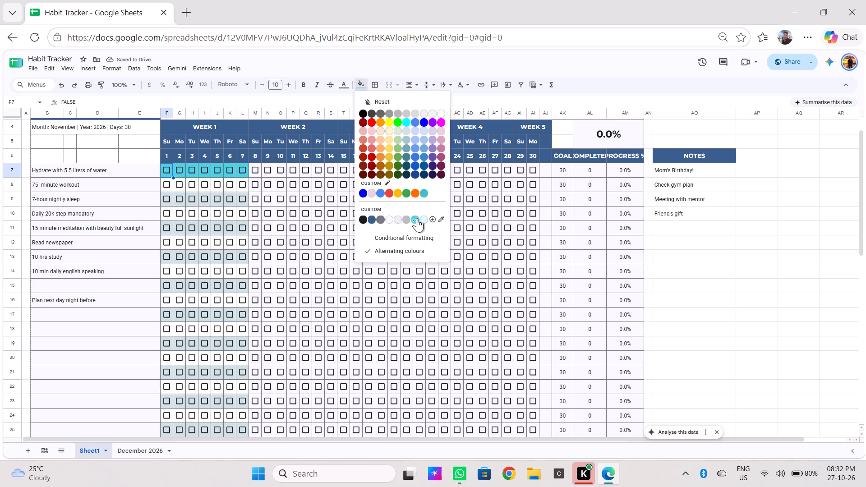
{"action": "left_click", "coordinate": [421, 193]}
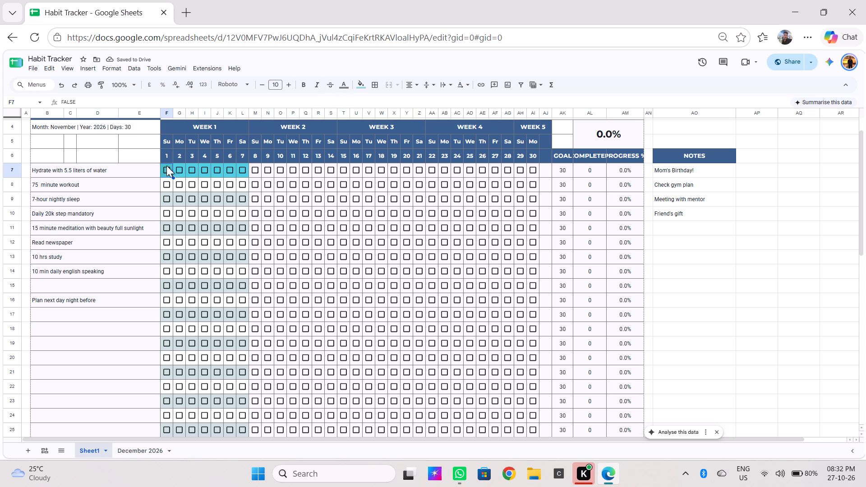
Fill the whole month's checkbox grid, days 1 to 30 for all habit rows (F7:AI31), with yellow.
{"action": "left_click_drag", "start_coordinate": [164, 168], "coordinate": [243, 188]}
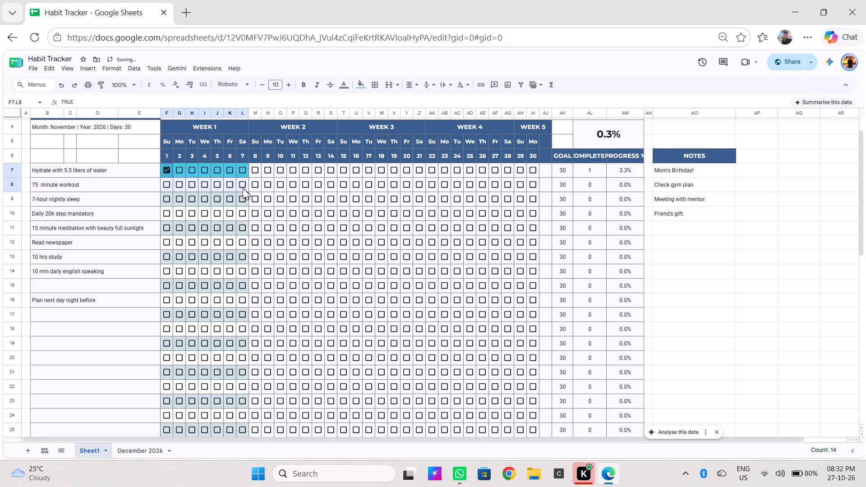
{"action": "left_click_drag", "start_coordinate": [243, 188], "coordinate": [479, 308]}
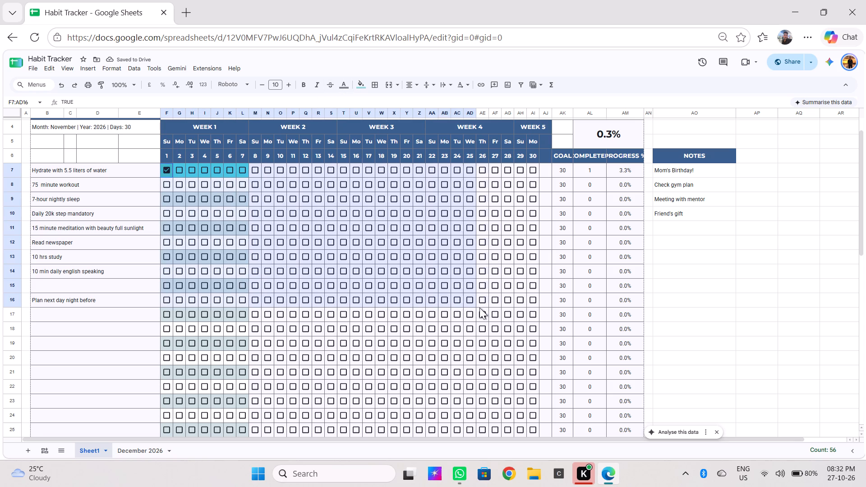
{"action": "left_click_drag", "start_coordinate": [479, 308], "coordinate": [521, 379]}
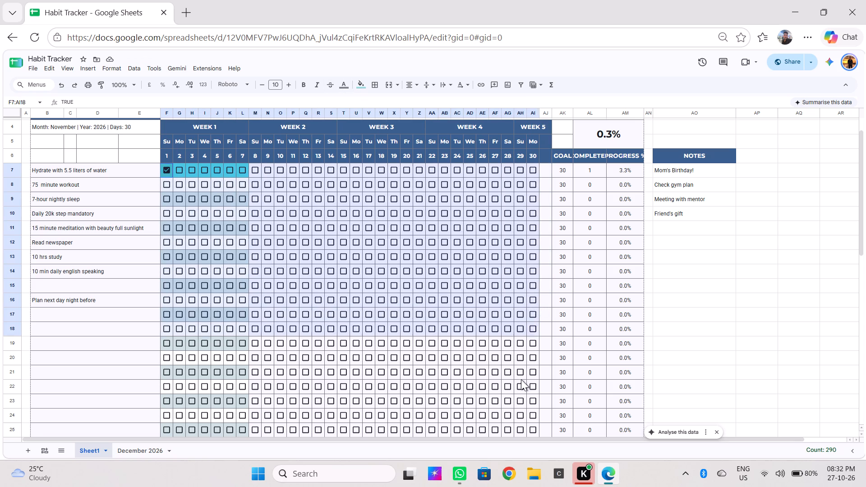
{"action": "left_click_drag", "start_coordinate": [521, 379], "coordinate": [533, 295]}
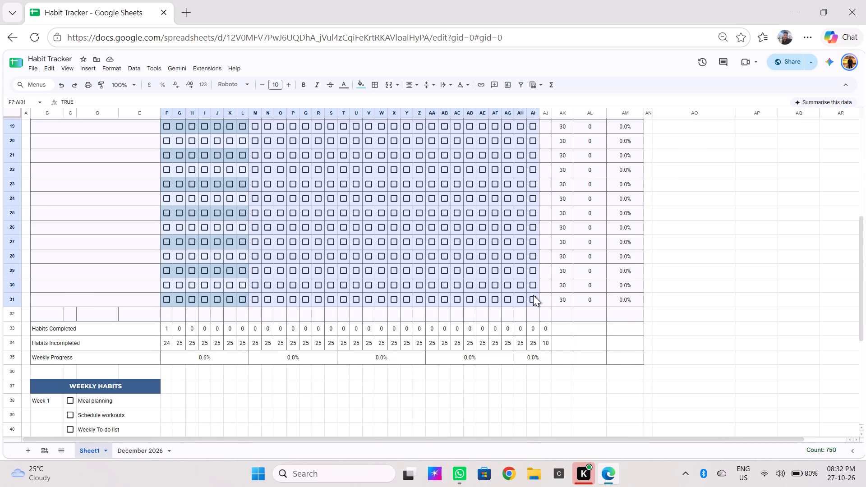
{"action": "left_click_drag", "start_coordinate": [533, 295], "coordinate": [533, 299]}
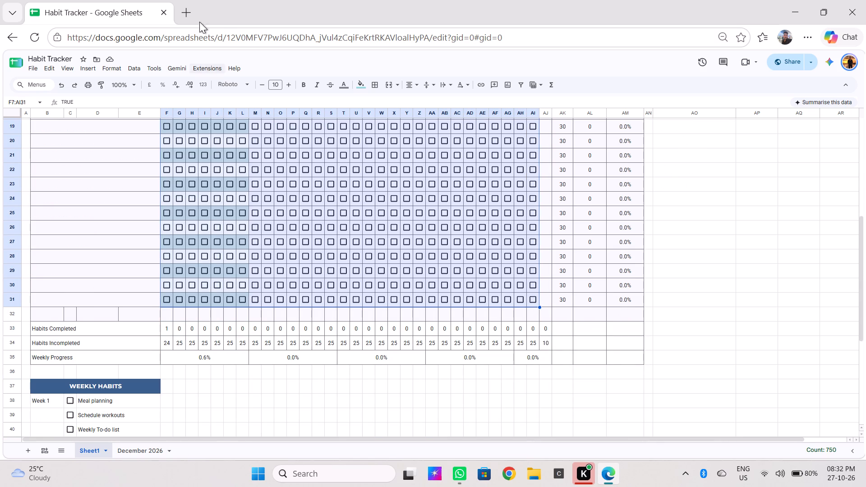
{"action": "left_click", "coordinate": [363, 83]}
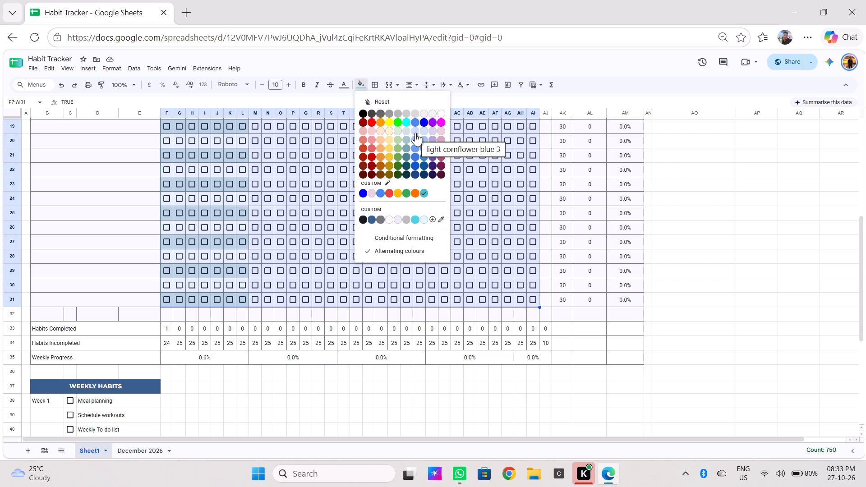
{"action": "left_click", "coordinate": [391, 122]}
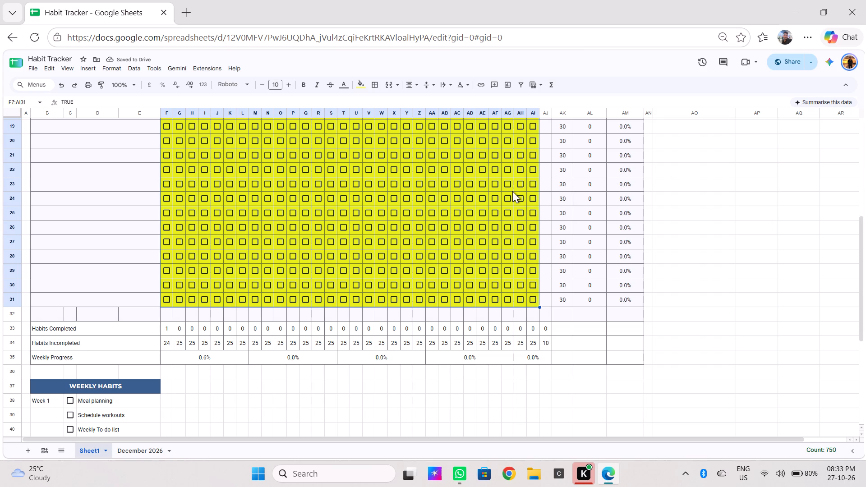
Select the checkbox cells of days 28 to 30 for all habit rows, AG7:AI31.
{"action": "left_click", "coordinate": [865, 260]}
{"action": "left_click_drag", "start_coordinate": [864, 262], "coordinate": [861, 235]}
{"action": "left_click_drag", "start_coordinate": [861, 235], "coordinate": [858, 220]}
{"action": "left_click_drag", "start_coordinate": [858, 239], "coordinate": [860, 221]}
{"action": "left_click", "coordinate": [865, 254]}
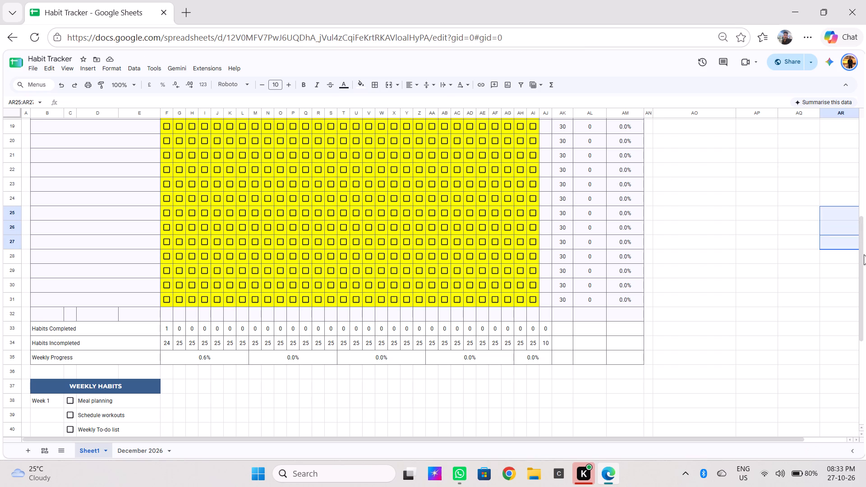
{"action": "left_click_drag", "start_coordinate": [864, 254], "coordinate": [859, 248]}
{"action": "left_click_drag", "start_coordinate": [858, 251], "coordinate": [860, 212]}
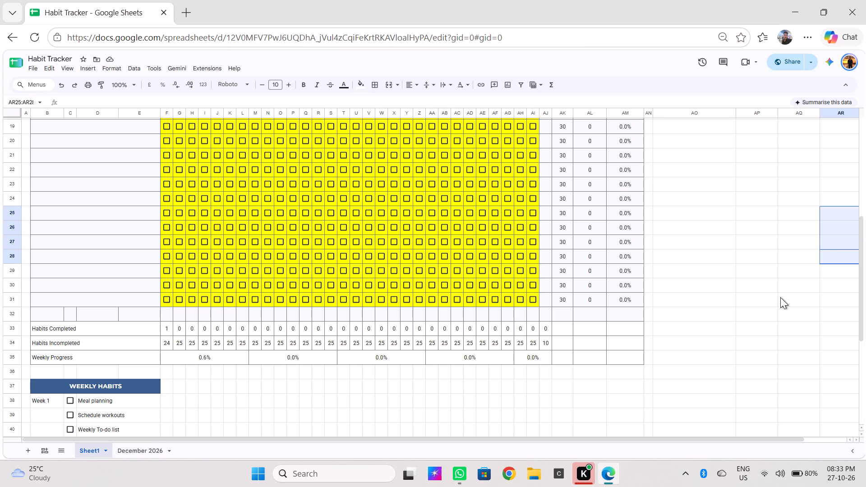
{"action": "left_click", "coordinate": [780, 297]}
{"action": "left_click_drag", "start_coordinate": [860, 274], "coordinate": [857, 230]}
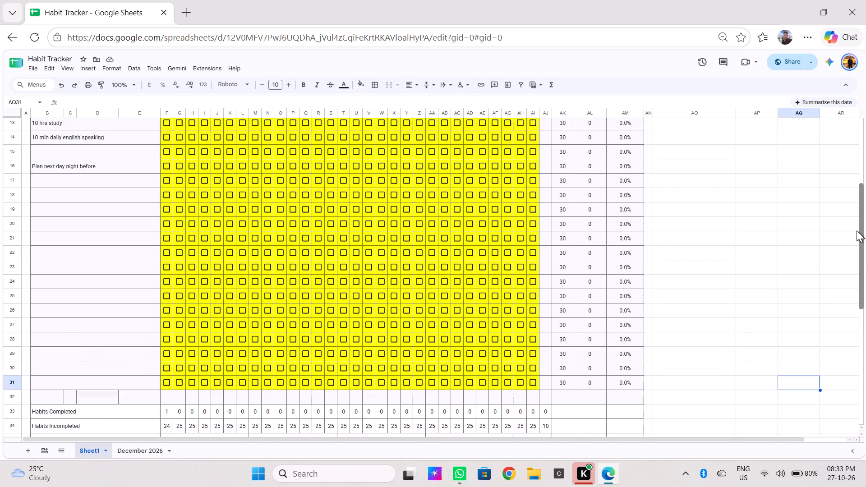
{"action": "left_click_drag", "start_coordinate": [857, 230], "coordinate": [843, 183]}
{"action": "left_click_drag", "start_coordinate": [502, 181], "coordinate": [508, 182]}
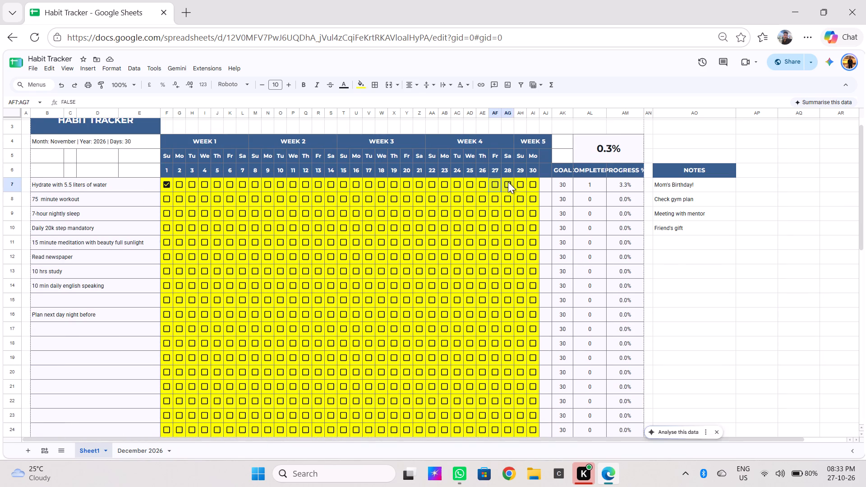
{"action": "left_click_drag", "start_coordinate": [508, 182], "coordinate": [521, 186]}
{"action": "left_click", "coordinate": [506, 184]}
{"action": "left_click", "coordinate": [507, 184]}
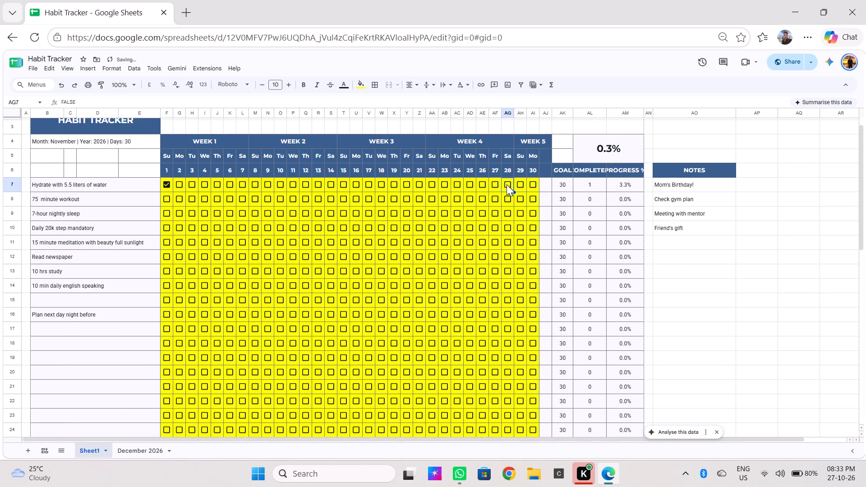
{"action": "left_click_drag", "start_coordinate": [504, 186], "coordinate": [533, 200]}
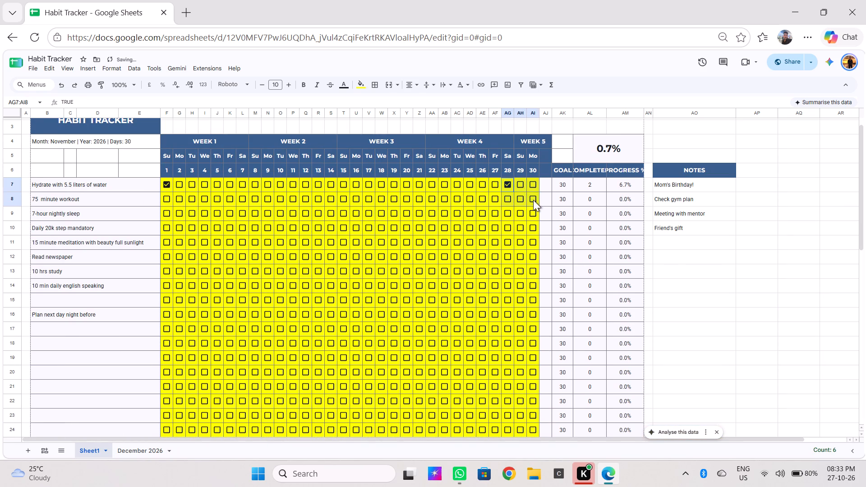
{"action": "left_click_drag", "start_coordinate": [533, 200], "coordinate": [531, 393]}
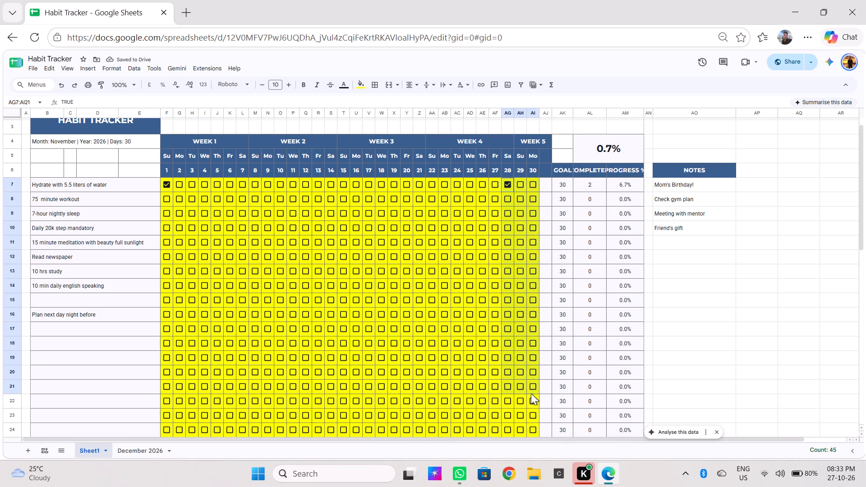
{"action": "left_click_drag", "start_coordinate": [531, 393], "coordinate": [542, 445]}
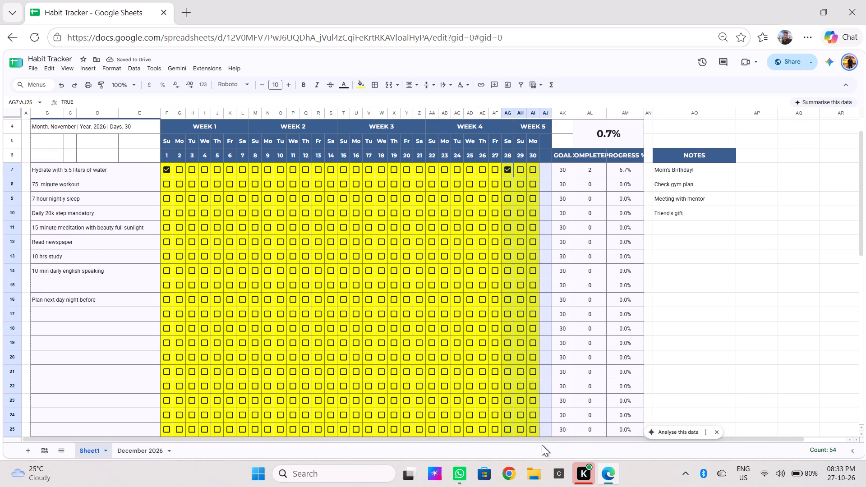
{"action": "left_click_drag", "start_coordinate": [542, 445], "coordinate": [523, 312]}
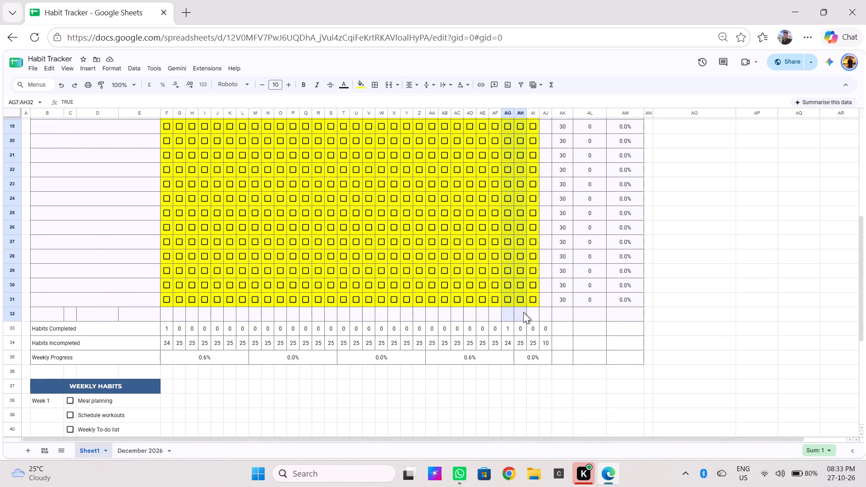
{"action": "left_click_drag", "start_coordinate": [523, 312], "coordinate": [518, 307]}
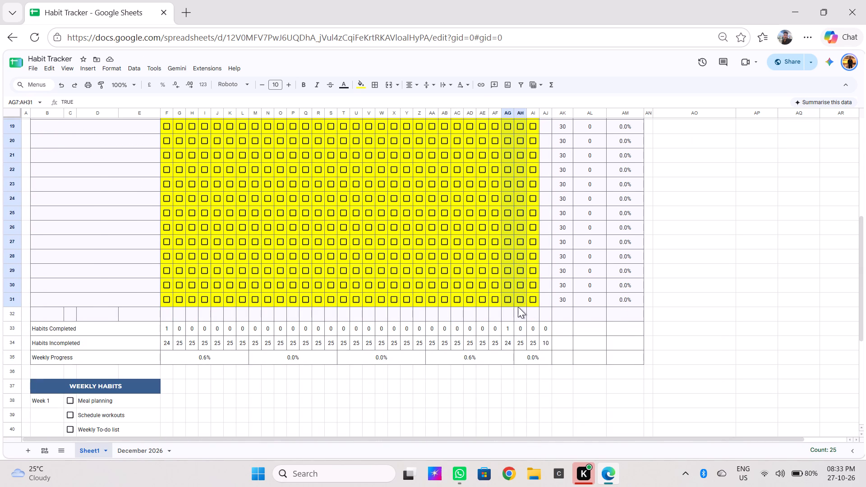
{"action": "left_click_drag", "start_coordinate": [518, 307], "coordinate": [532, 307]}
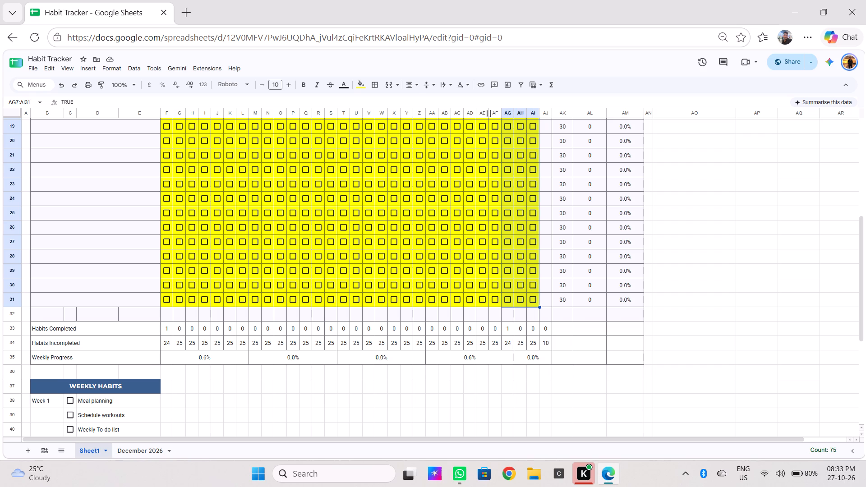
Change the custom theme's Accent 4 colour to bright green.
{"action": "left_click", "coordinate": [363, 90]}
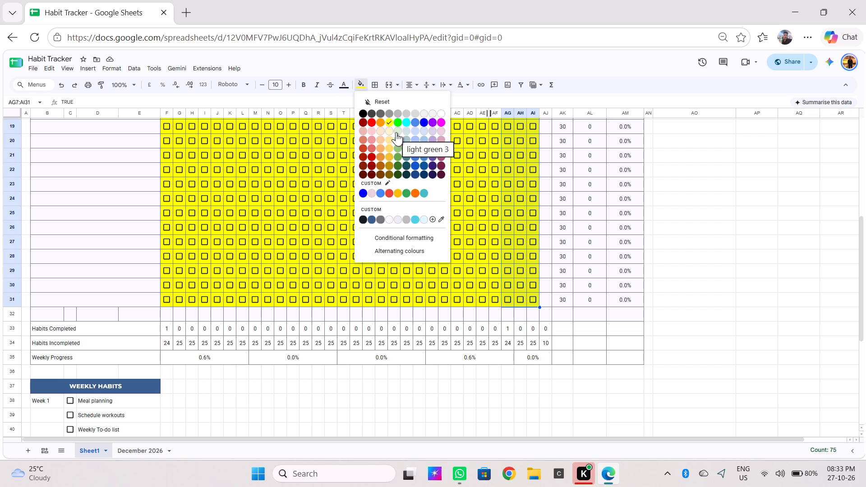
{"action": "left_click", "coordinate": [388, 184]}
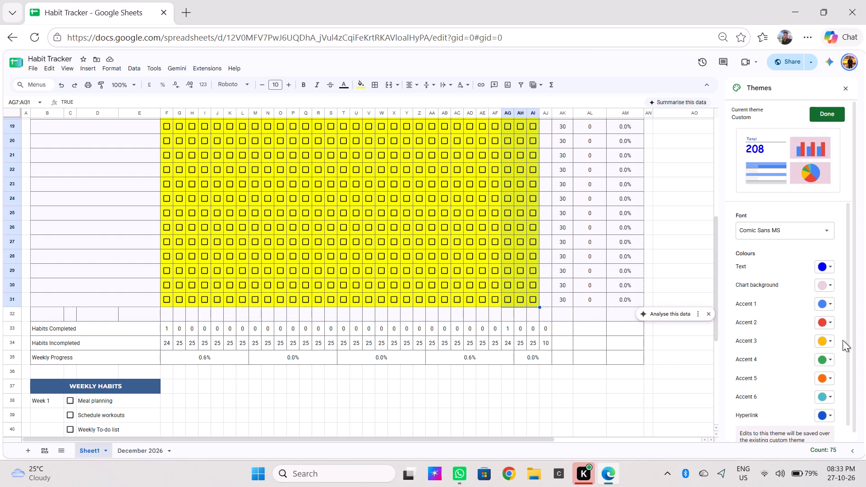
{"action": "left_click", "coordinate": [829, 359]}
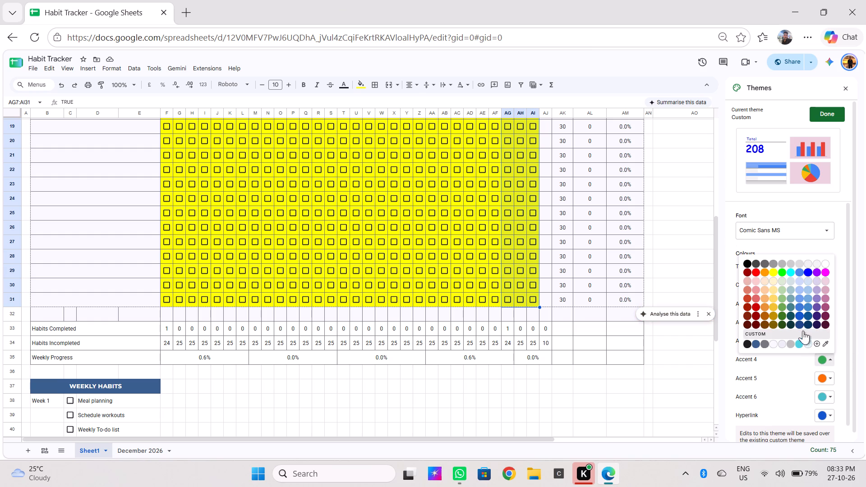
{"action": "left_click", "coordinate": [782, 271]}
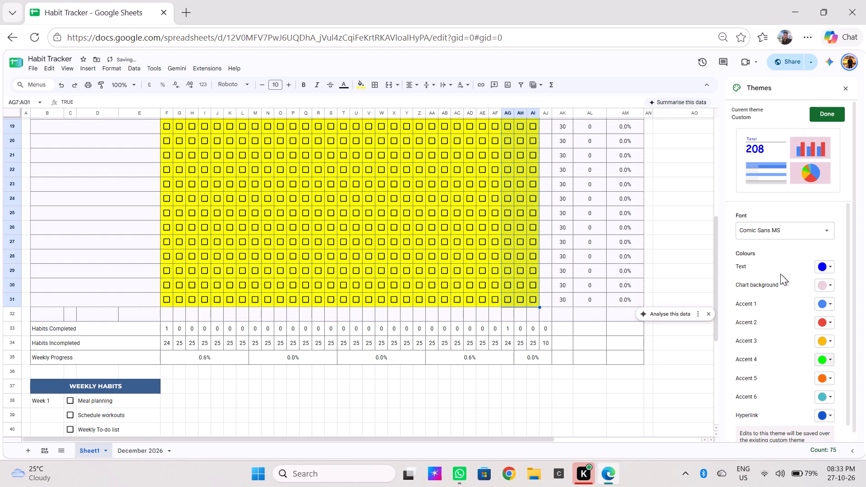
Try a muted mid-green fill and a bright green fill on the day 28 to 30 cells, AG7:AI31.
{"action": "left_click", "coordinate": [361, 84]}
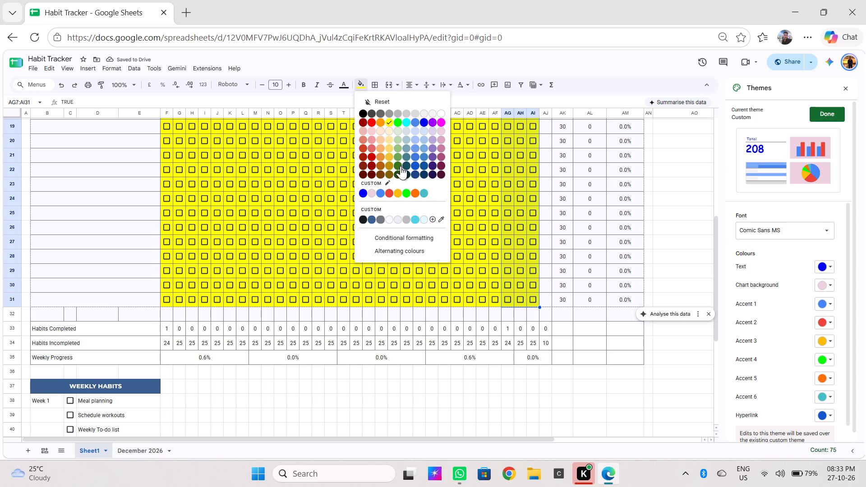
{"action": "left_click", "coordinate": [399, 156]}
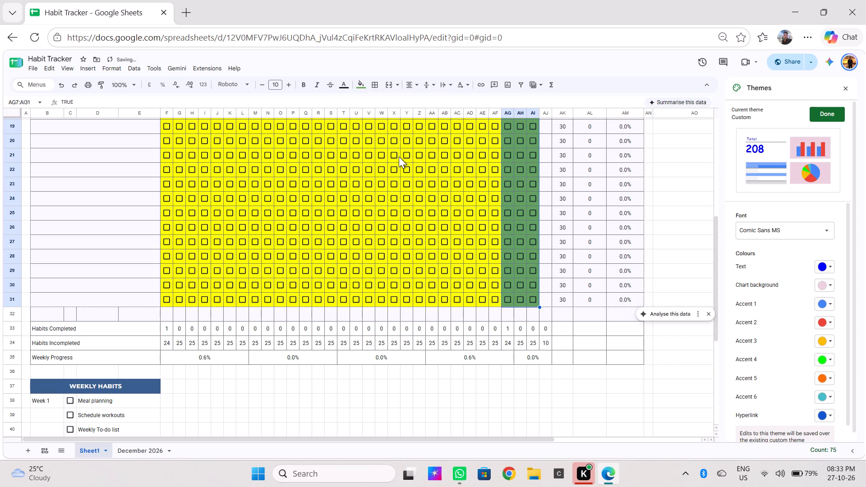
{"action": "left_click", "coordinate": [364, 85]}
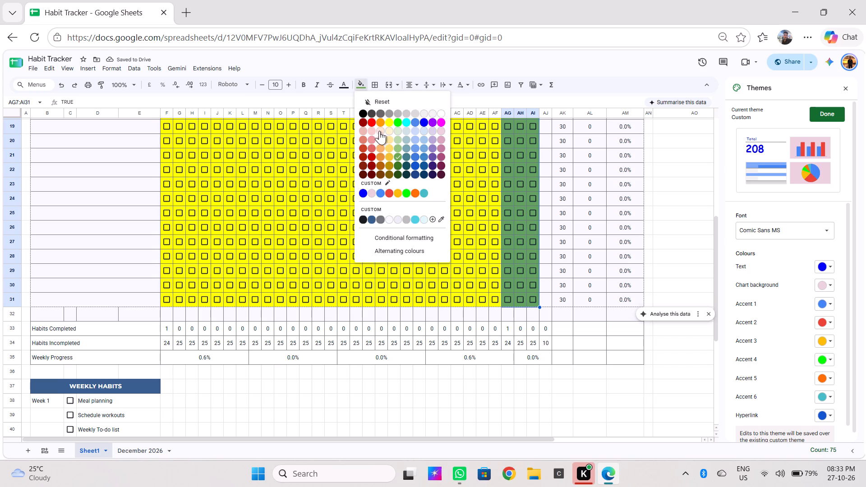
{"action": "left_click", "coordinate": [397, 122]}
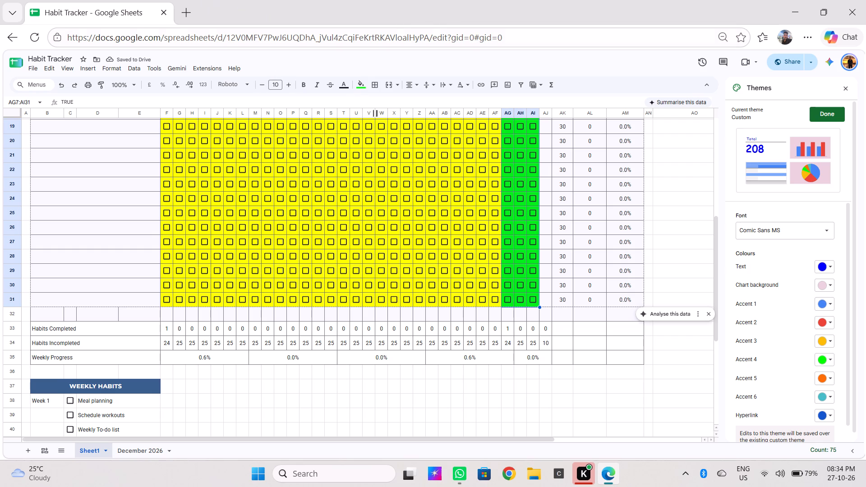
Fill the day 28 to 30 checkbox cells of all habit rows, AG7:AI31, with a dark green.
{"action": "left_click", "coordinate": [362, 87]}
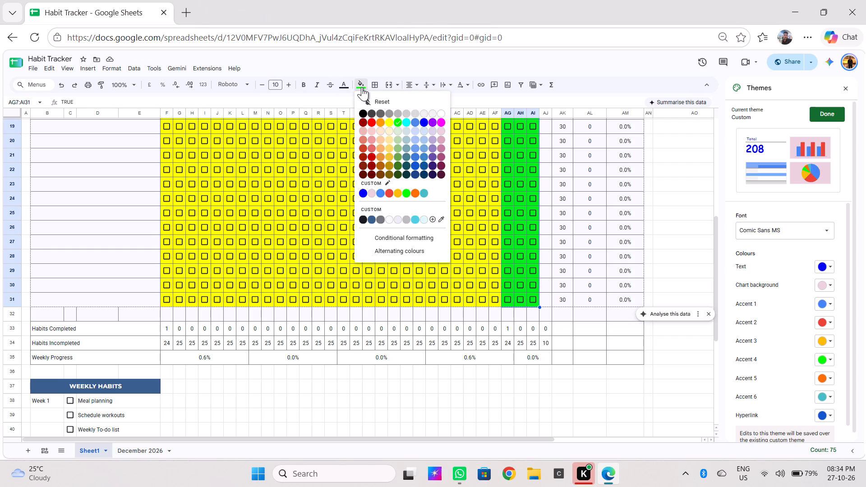
{"action": "left_click", "coordinate": [398, 162]}
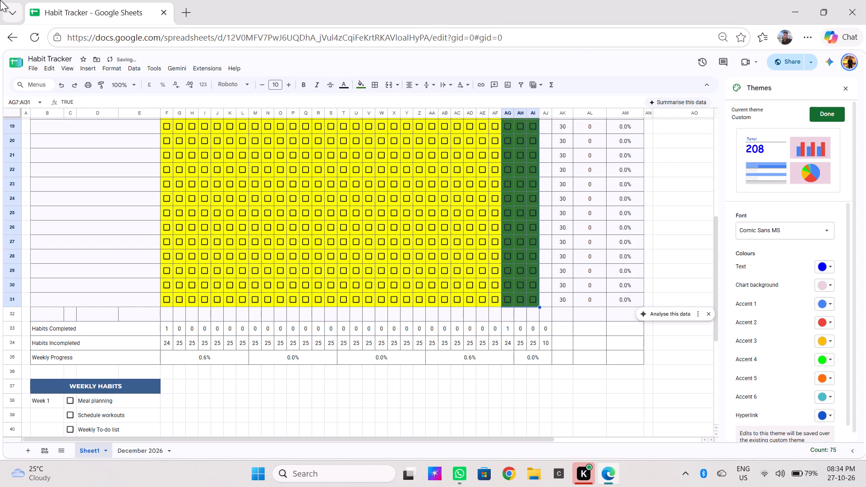
{"action": "left_click", "coordinate": [534, 184]}
{"action": "left_click", "coordinate": [534, 184]}
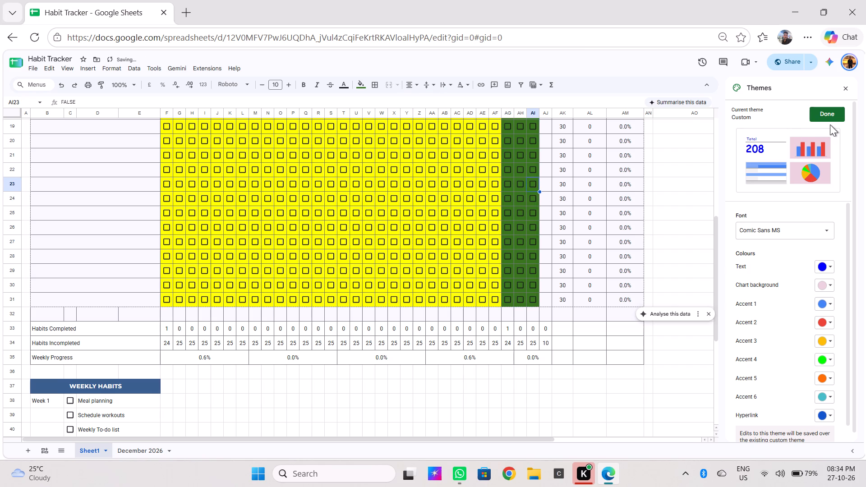
Finish customising the theme and close the theme settings.
{"action": "left_click", "coordinate": [832, 122]}
{"action": "left_click", "coordinate": [832, 117]}
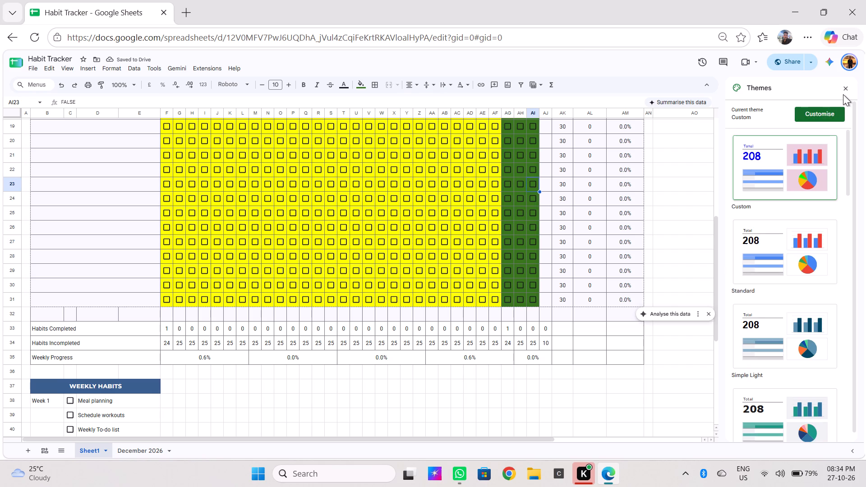
{"action": "left_click", "coordinate": [845, 90]}
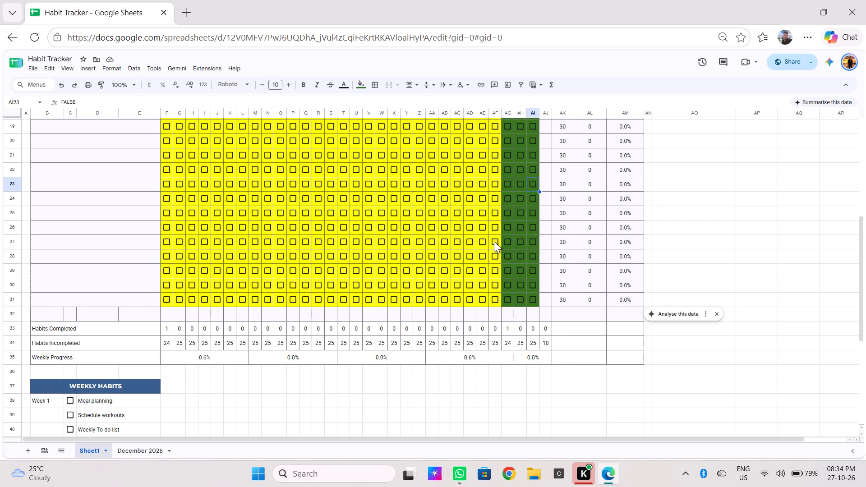
Untick the day 28 checkbox of the first habit row, AG7.
{"action": "left_click", "coordinate": [858, 271]}
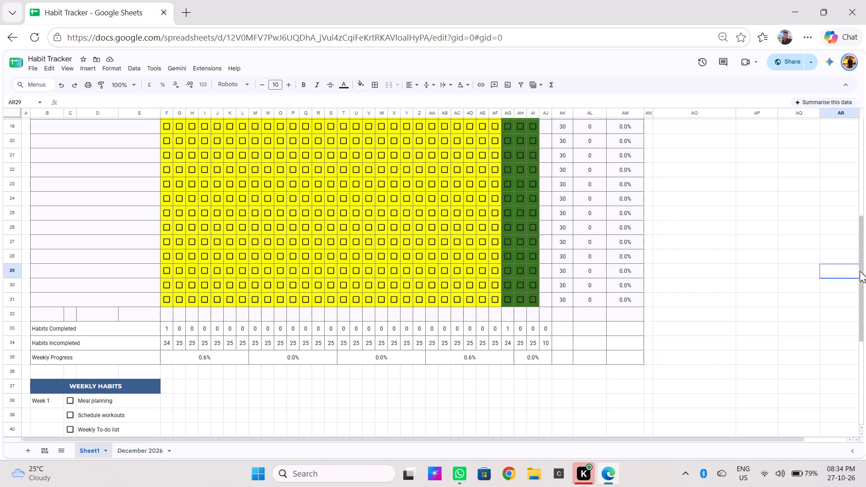
{"action": "left_click_drag", "start_coordinate": [863, 271], "coordinate": [848, 177]}
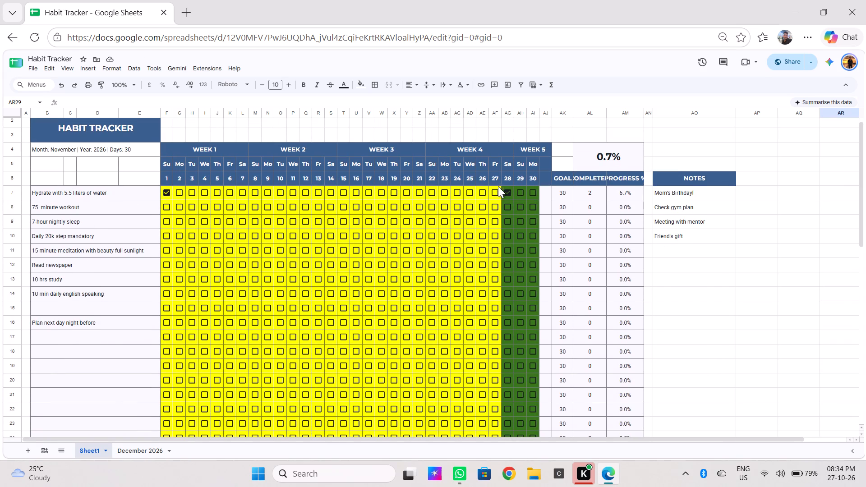
{"action": "left_click", "coordinate": [507, 189]}
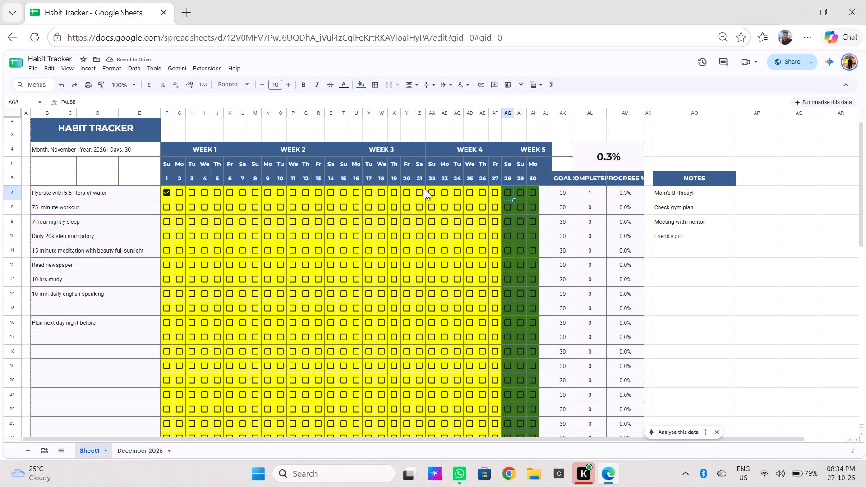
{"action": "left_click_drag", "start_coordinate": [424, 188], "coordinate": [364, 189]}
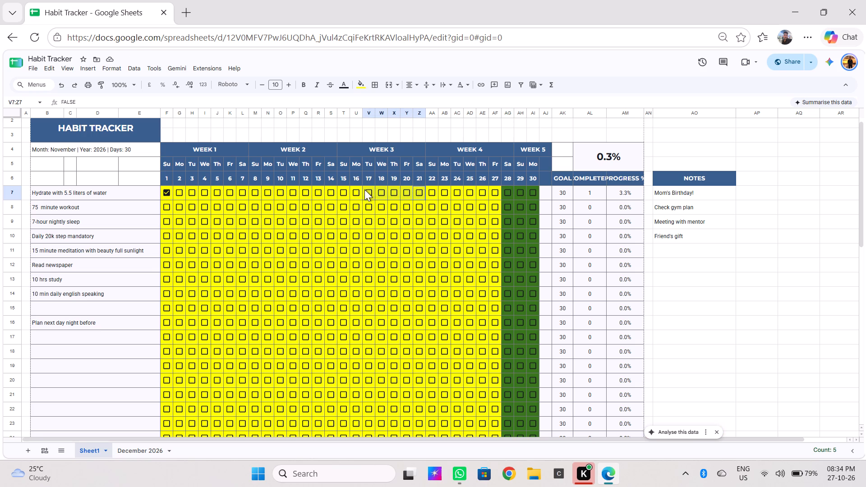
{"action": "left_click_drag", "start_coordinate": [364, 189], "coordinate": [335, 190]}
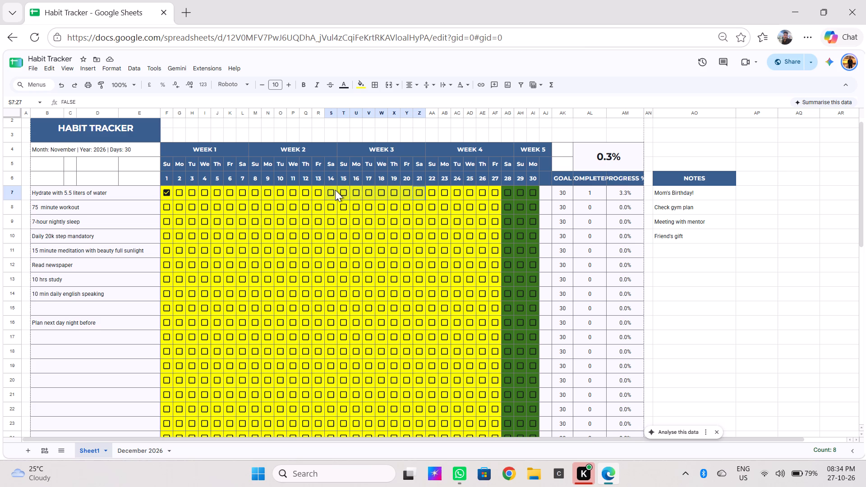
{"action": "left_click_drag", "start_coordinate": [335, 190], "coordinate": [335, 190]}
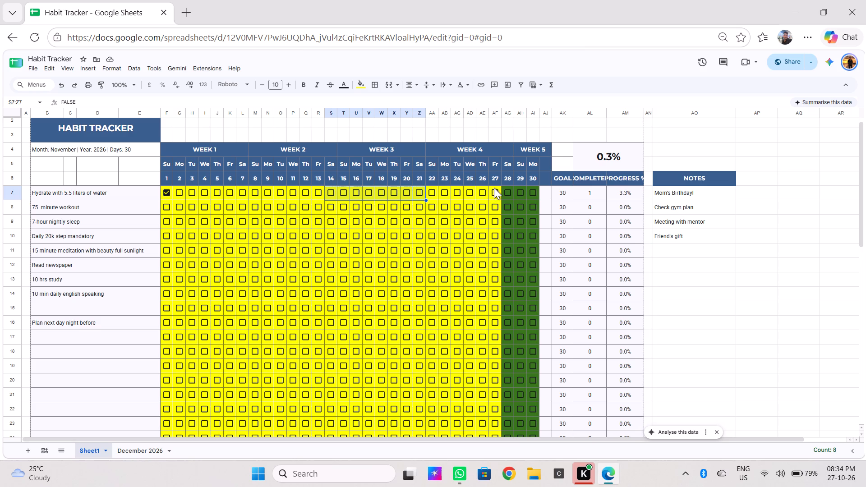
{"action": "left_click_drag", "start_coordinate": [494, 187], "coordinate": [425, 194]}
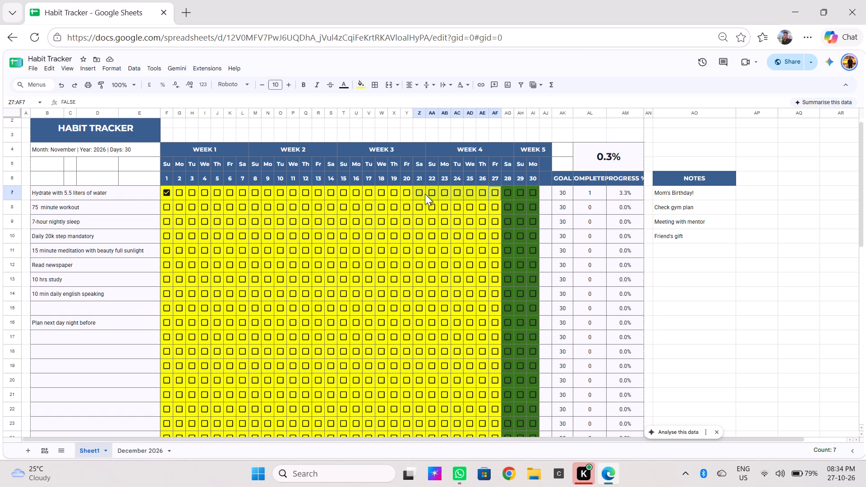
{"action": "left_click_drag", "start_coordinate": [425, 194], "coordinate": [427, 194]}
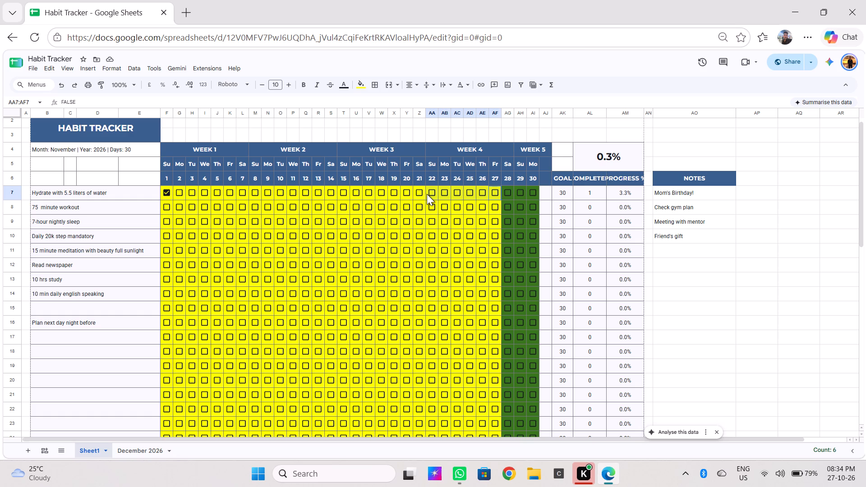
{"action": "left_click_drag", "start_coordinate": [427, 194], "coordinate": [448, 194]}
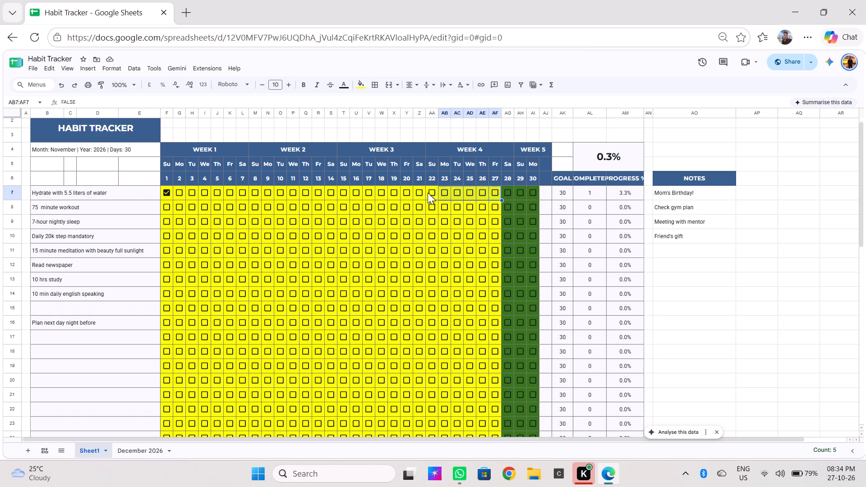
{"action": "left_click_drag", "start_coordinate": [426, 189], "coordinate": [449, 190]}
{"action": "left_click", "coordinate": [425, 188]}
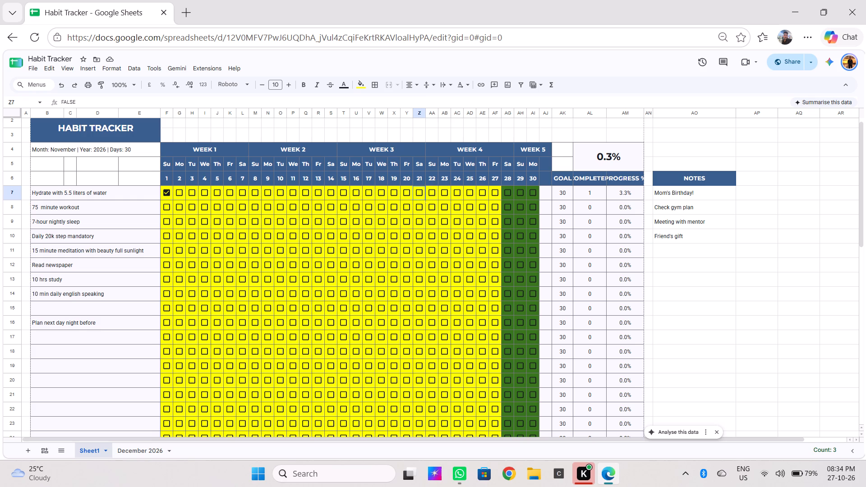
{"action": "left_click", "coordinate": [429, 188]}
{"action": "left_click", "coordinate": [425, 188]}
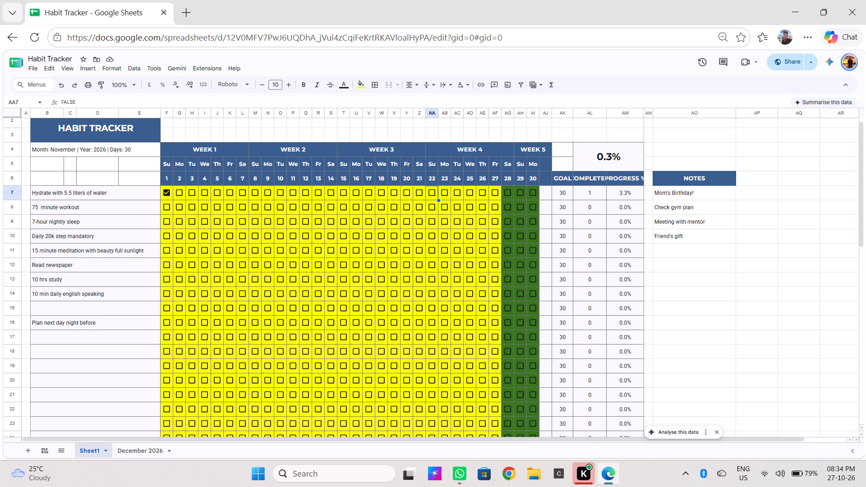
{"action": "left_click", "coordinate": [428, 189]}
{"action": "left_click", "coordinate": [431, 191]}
Untick the day 1 checkbox of the first habit row, F7.
{"action": "left_click", "coordinate": [167, 193]}
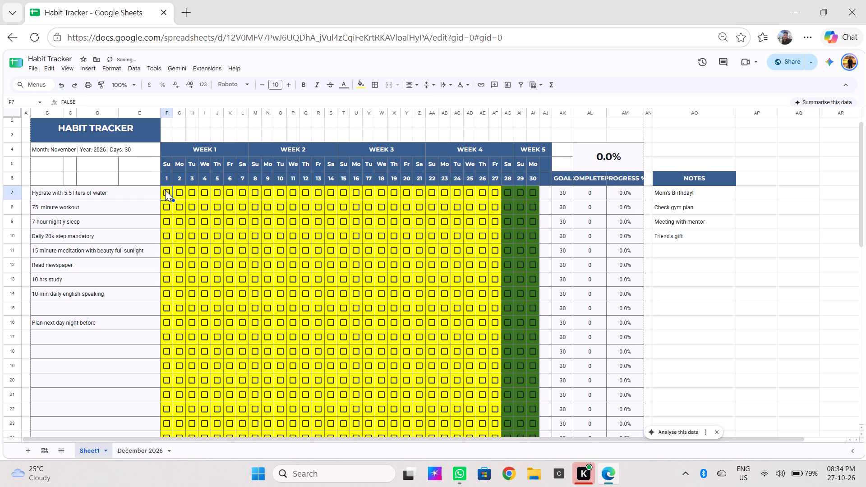
Fill the week 1 checkbox cells of all habit rows, F7:L31, with cornflower blue.
{"action": "left_click_drag", "start_coordinate": [161, 188], "coordinate": [244, 193]}
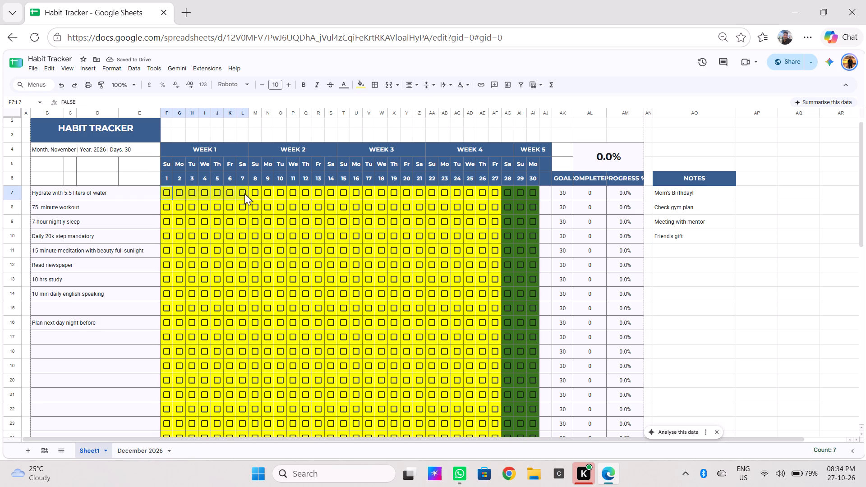
{"action": "left_click_drag", "start_coordinate": [244, 193], "coordinate": [233, 411]}
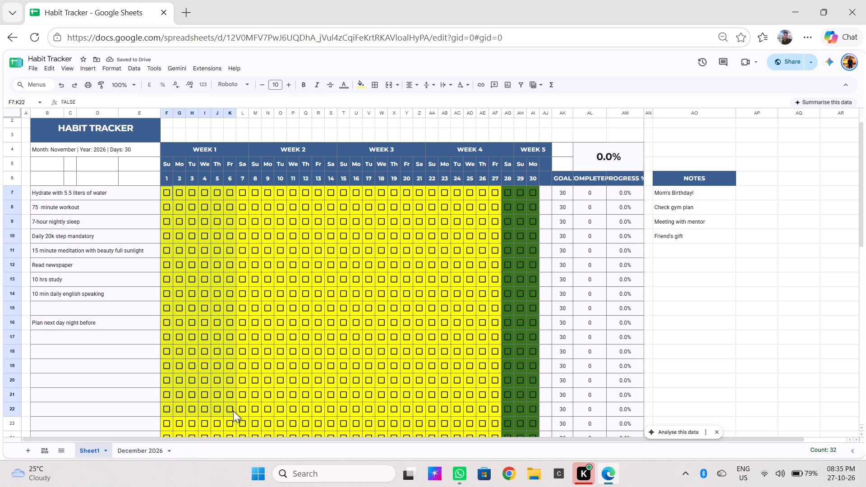
{"action": "left_click_drag", "start_coordinate": [233, 411], "coordinate": [234, 441]}
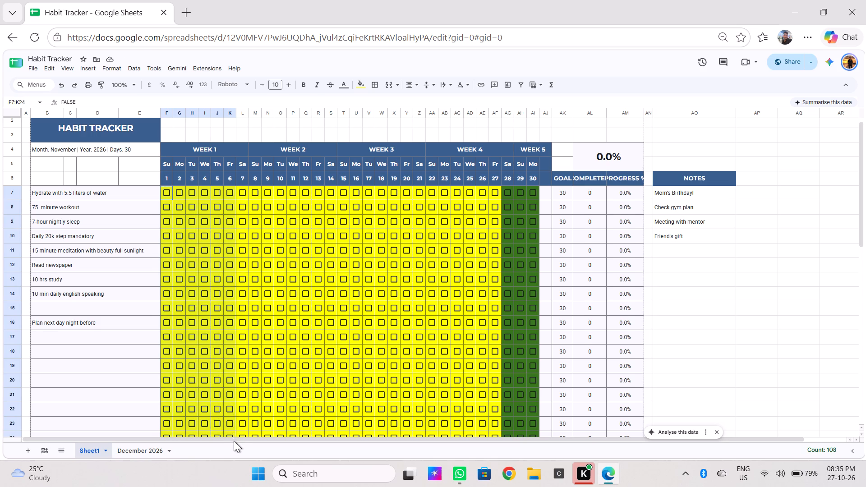
{"action": "left_click_drag", "start_coordinate": [234, 441], "coordinate": [241, 390]}
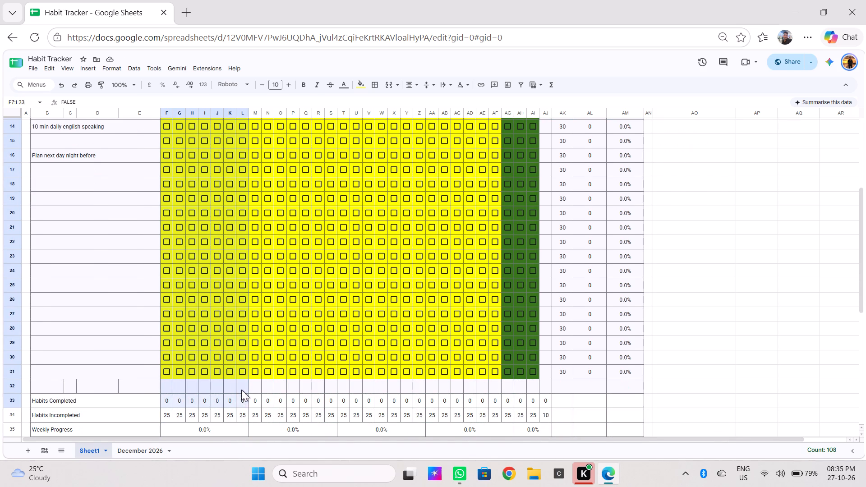
{"action": "left_click_drag", "start_coordinate": [241, 390], "coordinate": [156, 387]}
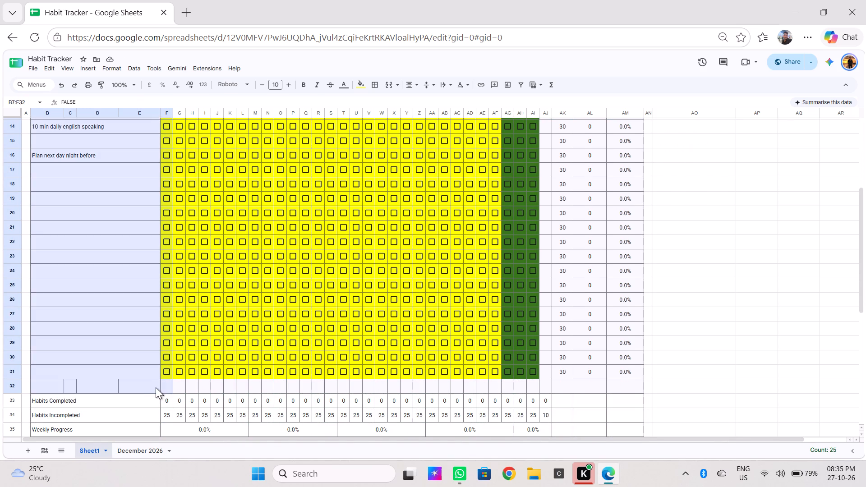
{"action": "left_click_drag", "start_coordinate": [156, 387], "coordinate": [193, 388]}
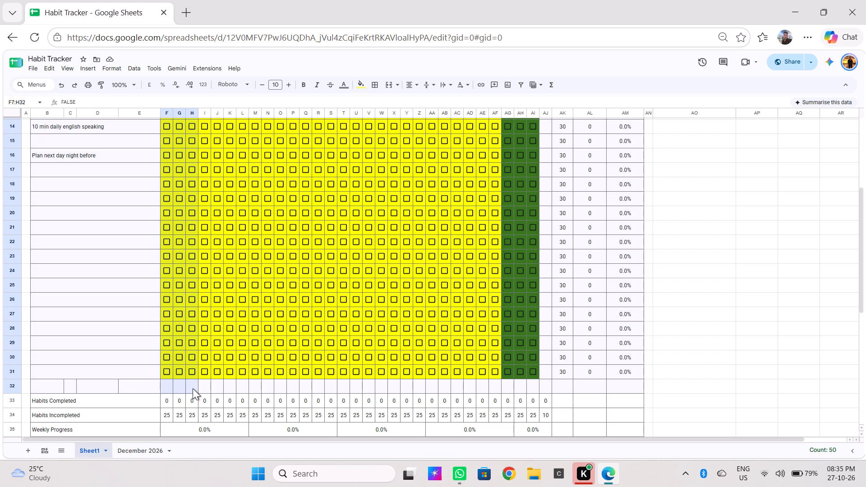
{"action": "left_click_drag", "start_coordinate": [193, 388], "coordinate": [235, 390]}
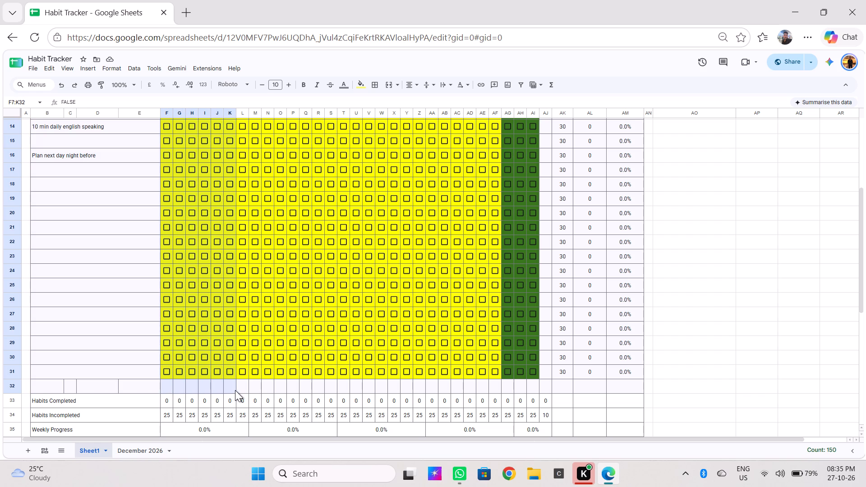
{"action": "left_click_drag", "start_coordinate": [235, 390], "coordinate": [244, 377]}
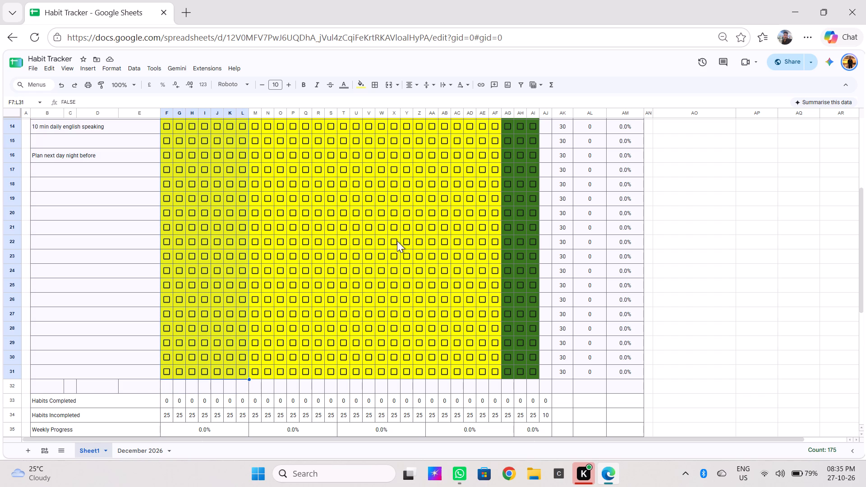
{"action": "left_click", "coordinate": [359, 88]}
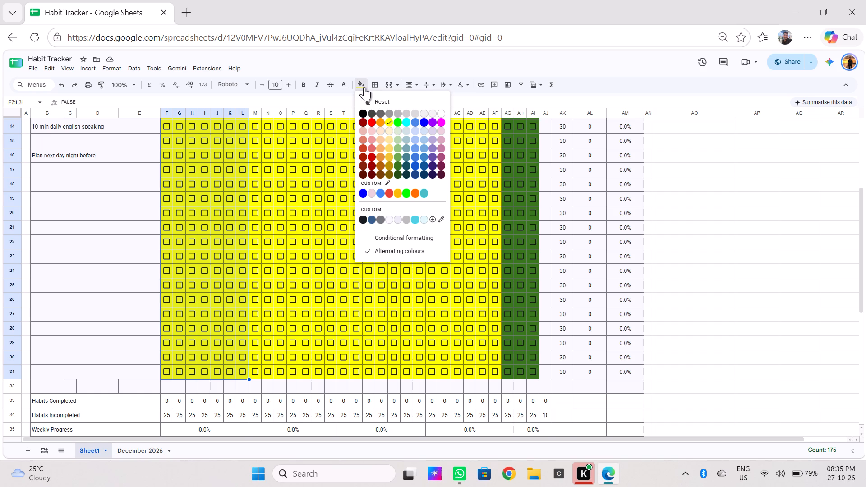
{"action": "left_click", "coordinate": [415, 122]}
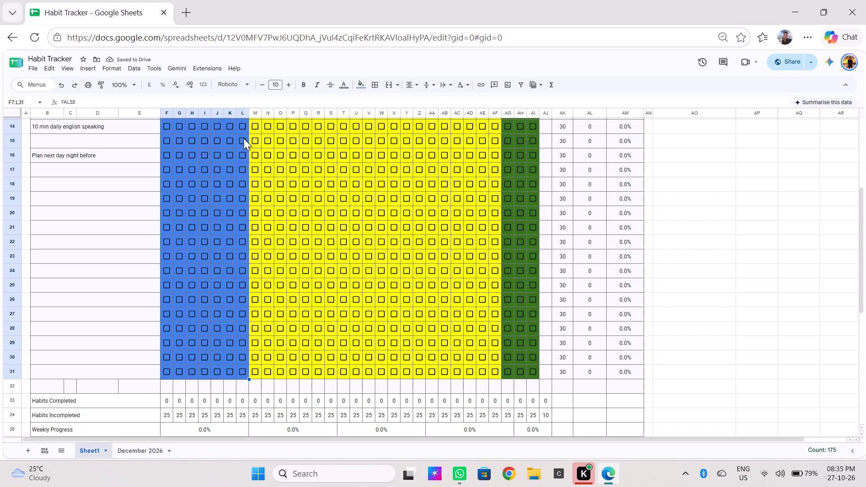
Fill the week 2 checkbox cells of all habit rows, M7:S31, with bright green.
{"action": "left_click_drag", "start_coordinate": [861, 253], "coordinate": [856, 217]}
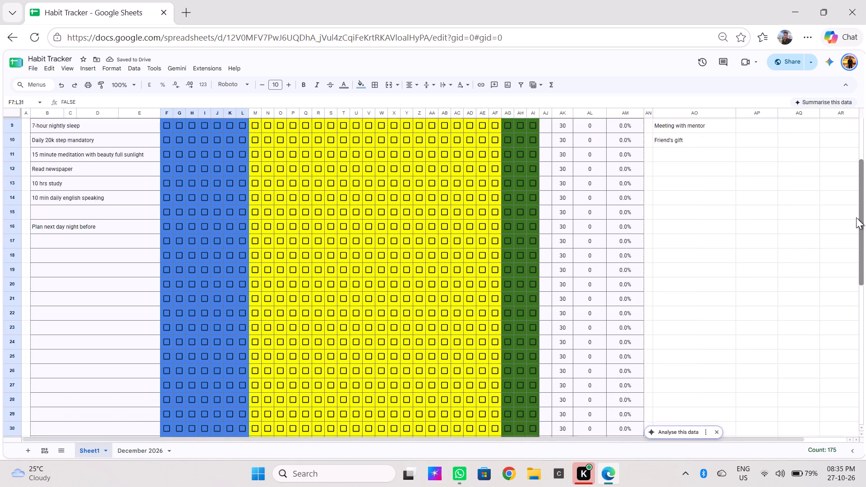
{"action": "left_click_drag", "start_coordinate": [856, 217], "coordinate": [853, 198]}
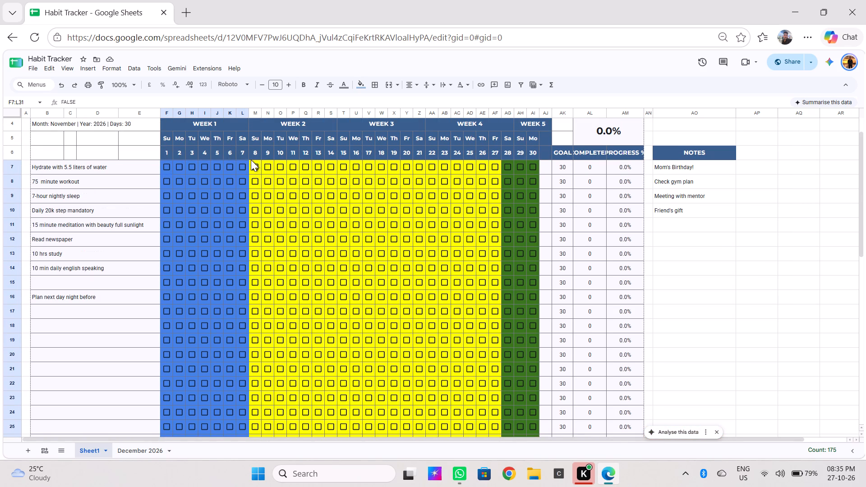
{"action": "left_click_drag", "start_coordinate": [251, 162], "coordinate": [286, 159]}
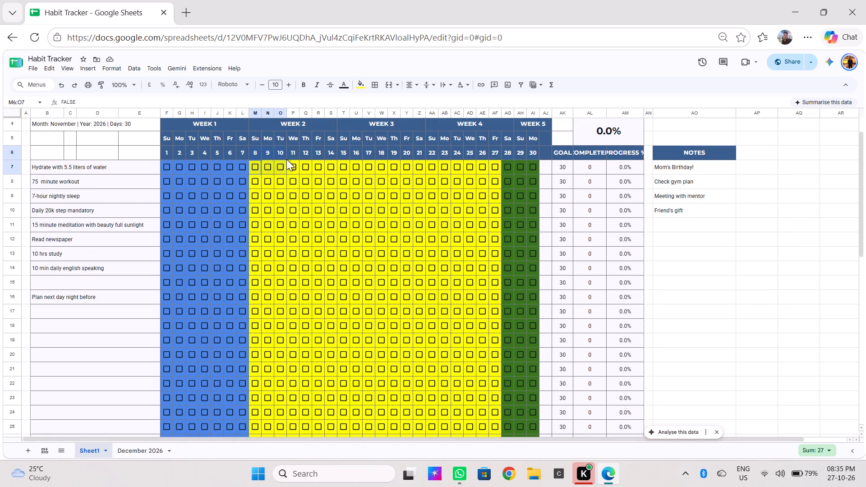
{"action": "left_click_drag", "start_coordinate": [286, 159], "coordinate": [303, 361]}
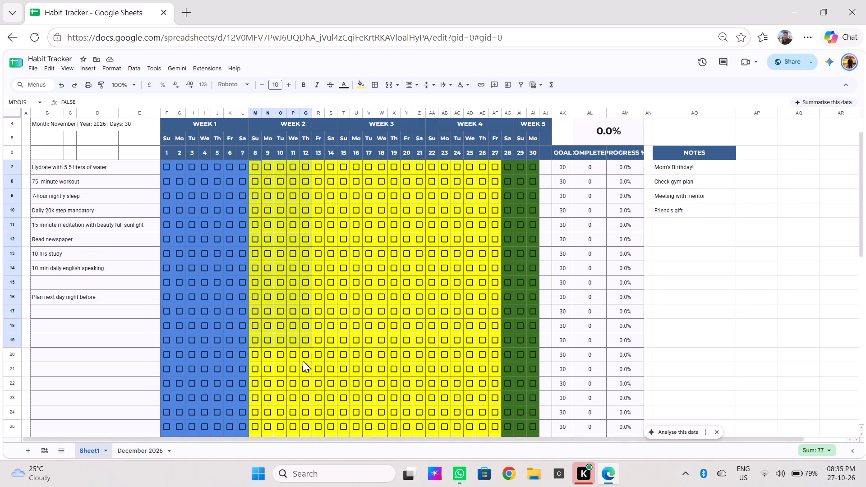
{"action": "left_click_drag", "start_coordinate": [303, 361], "coordinate": [294, 363]}
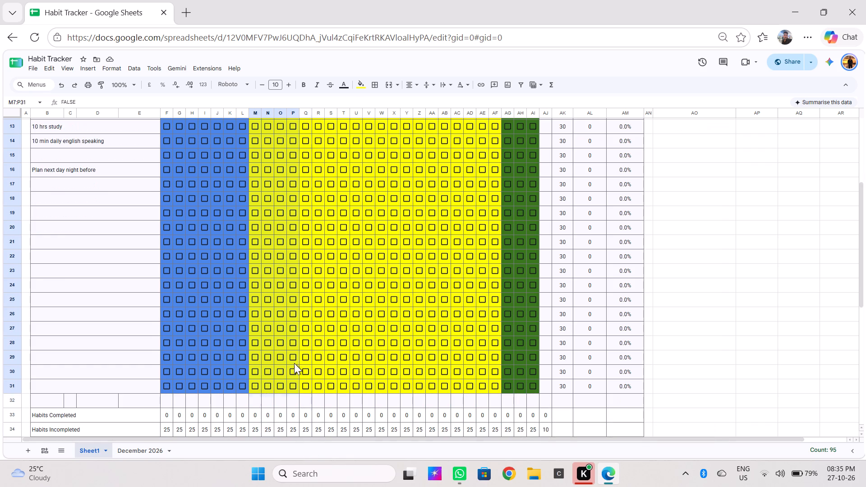
{"action": "left_click_drag", "start_coordinate": [294, 363], "coordinate": [269, 382]}
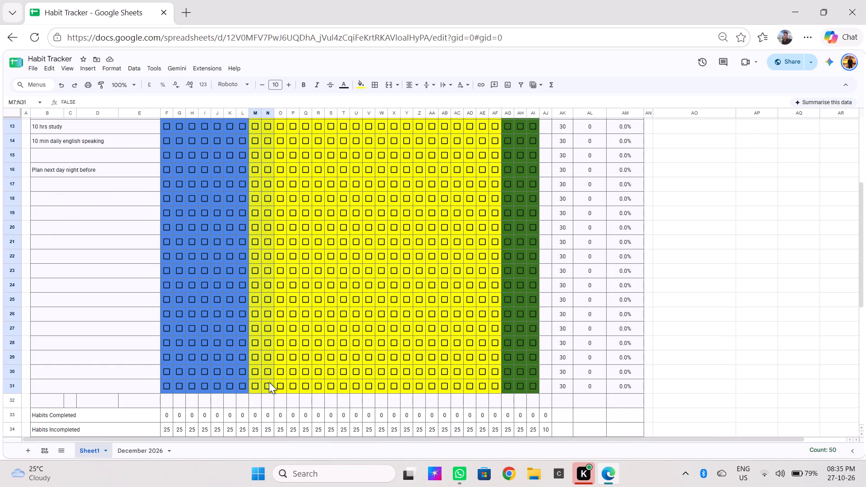
{"action": "left_click_drag", "start_coordinate": [269, 382], "coordinate": [317, 385]}
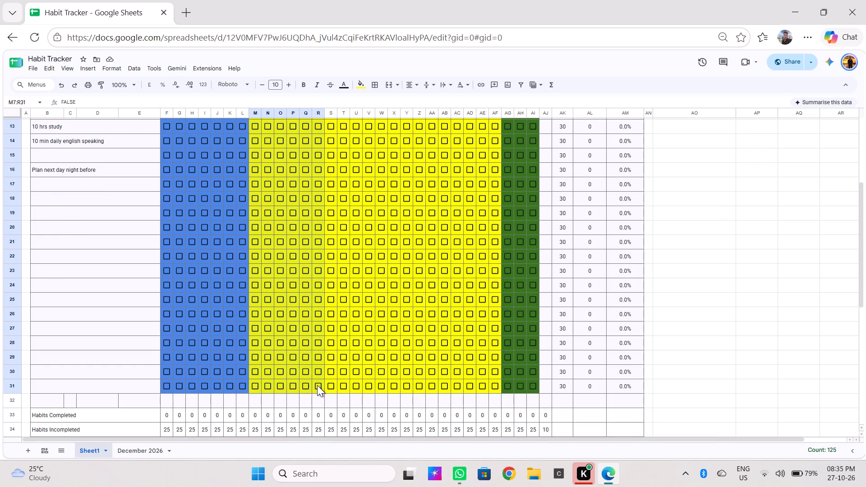
{"action": "left_click_drag", "start_coordinate": [317, 385], "coordinate": [330, 375]}
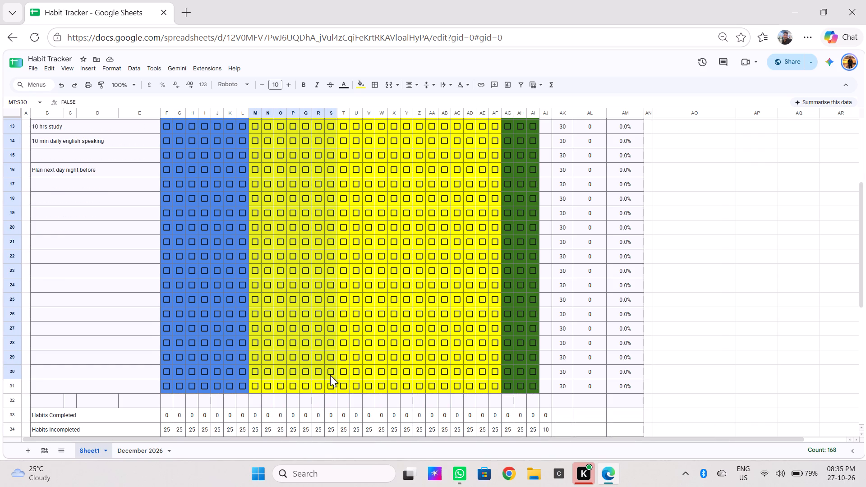
{"action": "left_click_drag", "start_coordinate": [330, 375], "coordinate": [331, 382]}
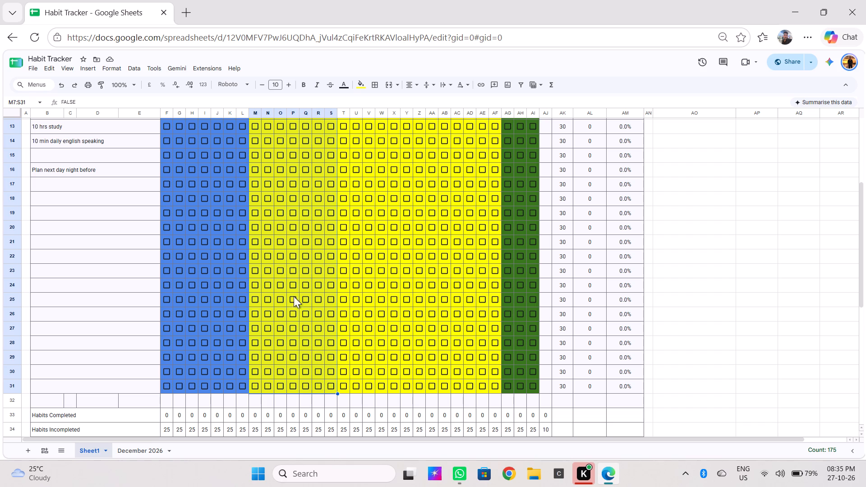
{"action": "left_click", "coordinate": [358, 87]}
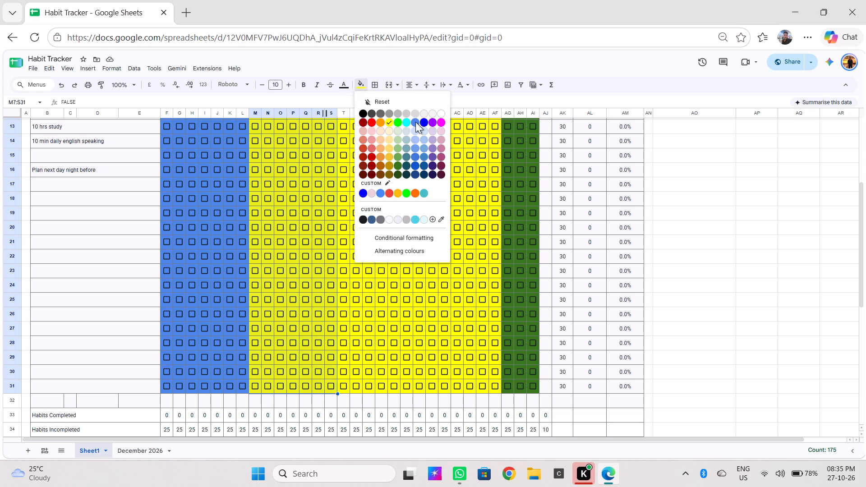
{"action": "left_click", "coordinate": [395, 122]}
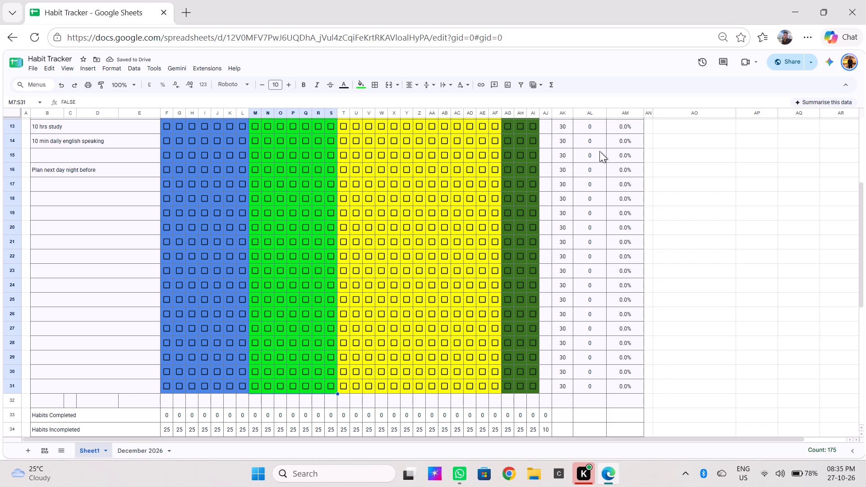
Fill the week 3 checkbox cells of all habit rows, T7:Z31, with magenta.
{"action": "left_click_drag", "start_coordinate": [861, 211], "coordinate": [849, 149]}
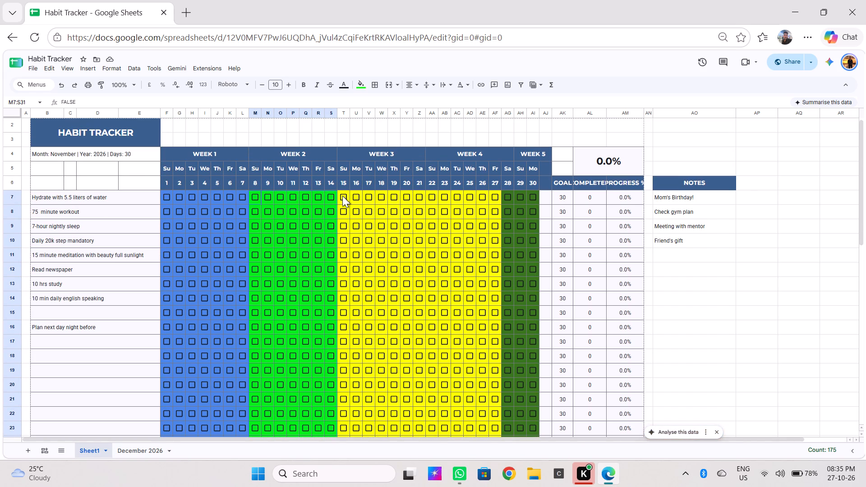
{"action": "left_click_drag", "start_coordinate": [340, 193], "coordinate": [369, 193]}
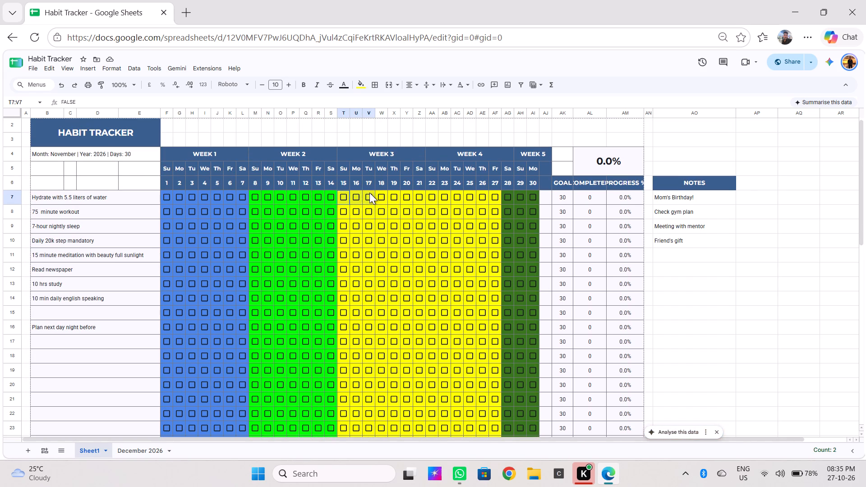
{"action": "left_click_drag", "start_coordinate": [369, 193], "coordinate": [419, 194]}
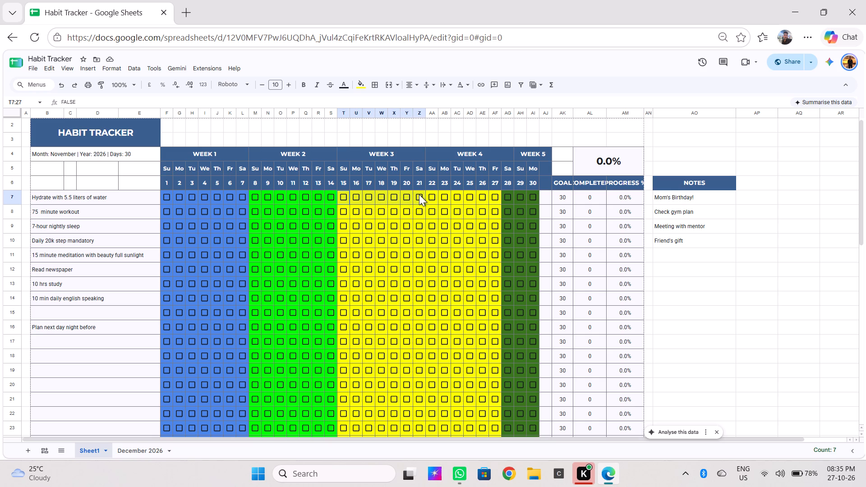
{"action": "left_click_drag", "start_coordinate": [419, 194], "coordinate": [425, 412]}
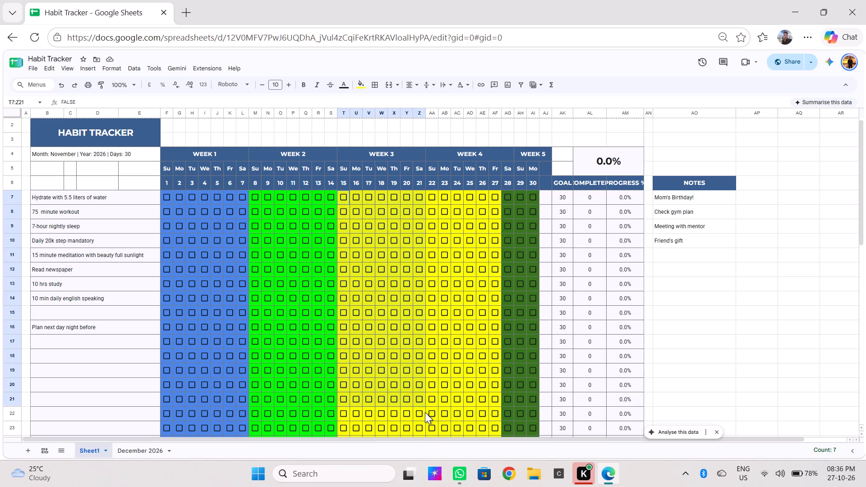
{"action": "left_click_drag", "start_coordinate": [425, 412], "coordinate": [379, 335]}
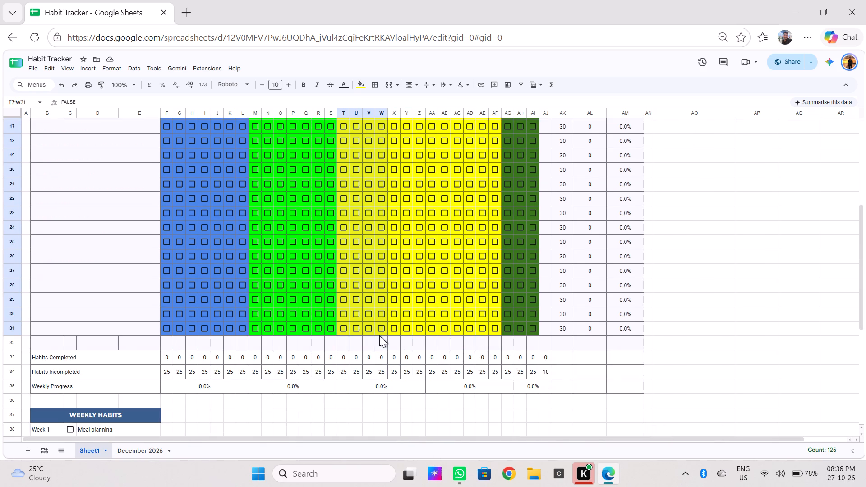
{"action": "left_click_drag", "start_coordinate": [379, 335], "coordinate": [367, 339]}
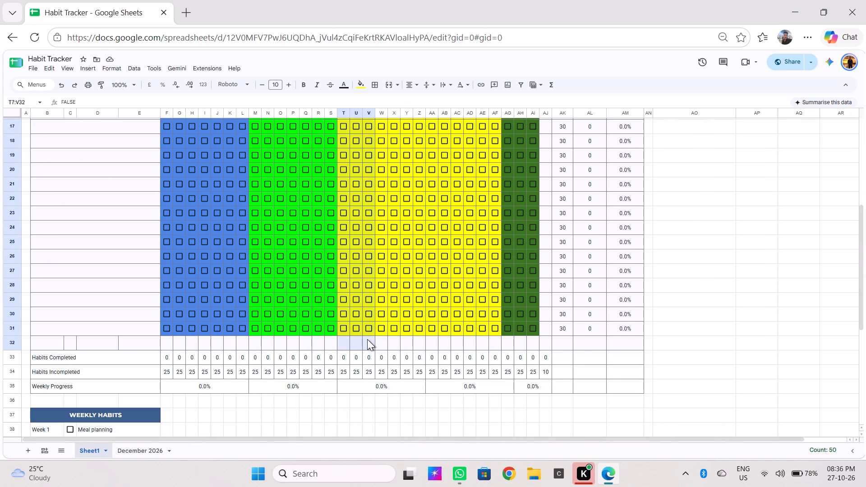
{"action": "left_click_drag", "start_coordinate": [367, 339], "coordinate": [394, 335]}
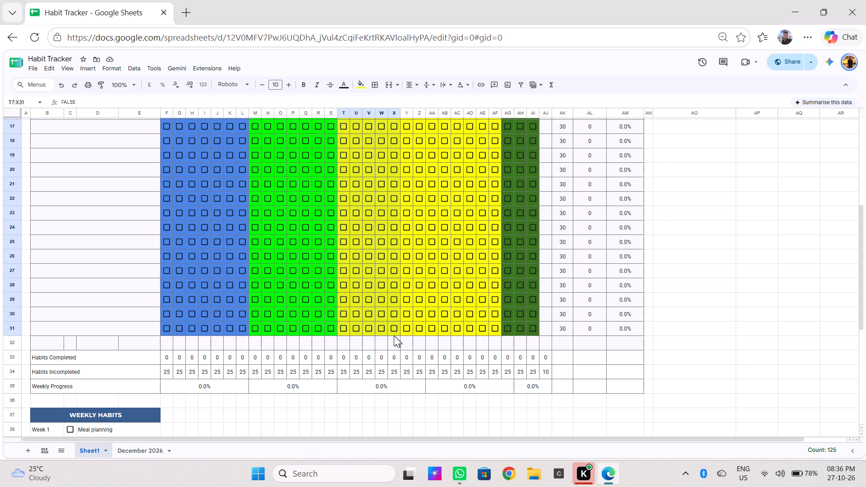
{"action": "left_click_drag", "start_coordinate": [394, 335], "coordinate": [416, 333]}
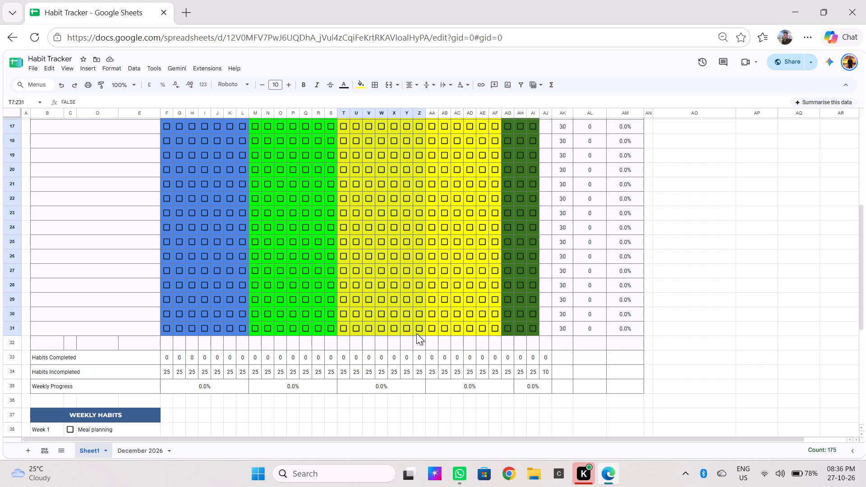
{"action": "left_click_drag", "start_coordinate": [416, 333], "coordinate": [419, 319]}
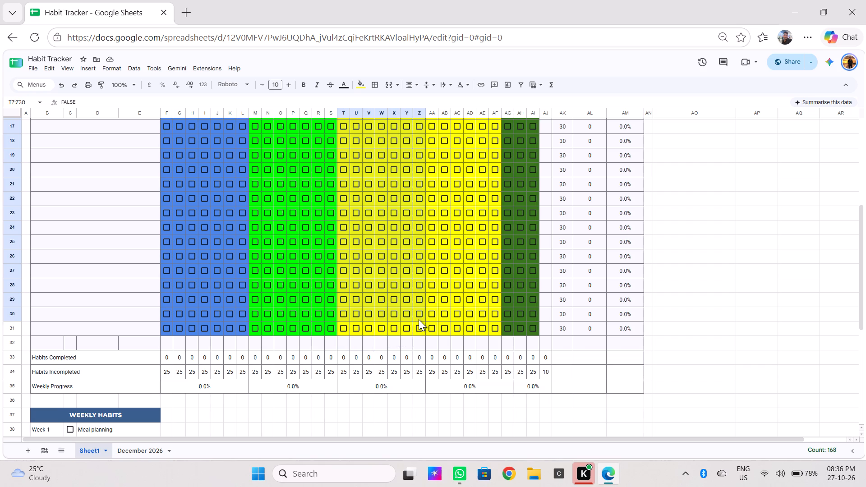
{"action": "left_click_drag", "start_coordinate": [419, 319], "coordinate": [422, 329]}
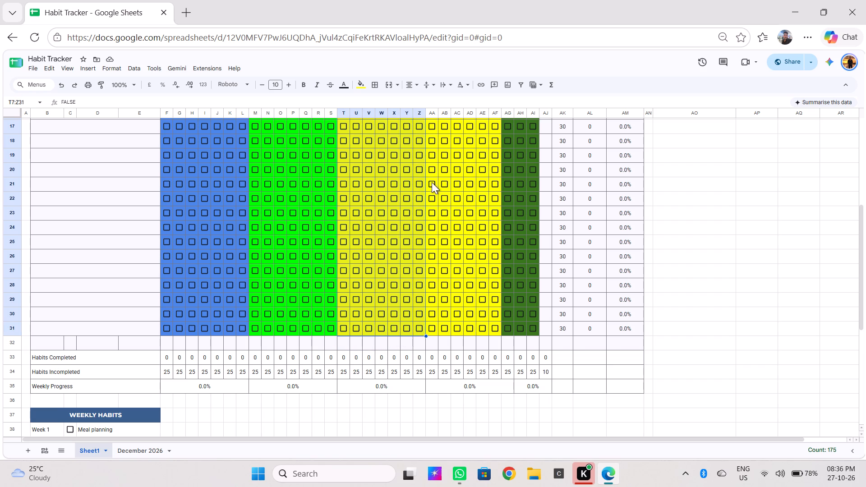
{"action": "left_click", "coordinate": [364, 88]}
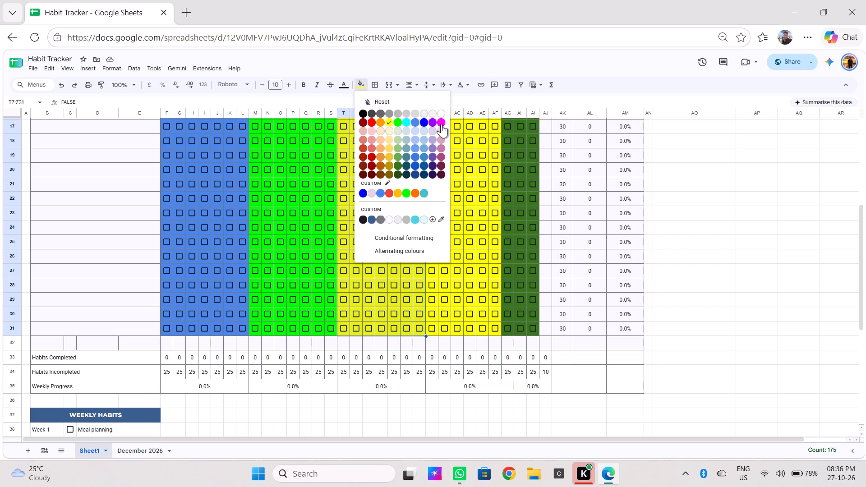
{"action": "left_click", "coordinate": [441, 124]}
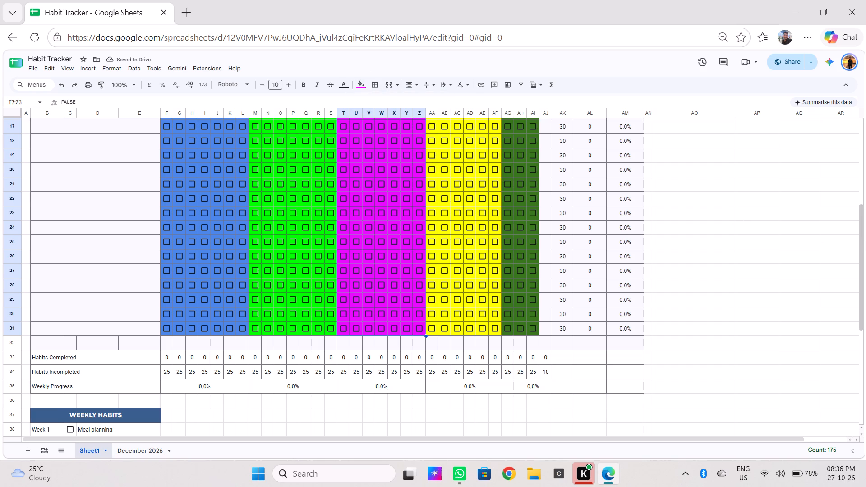
Autofill the day 27 and day 28 checkboxes of the first habit row, AF7:AG7, down to row 31.
{"action": "left_click_drag", "start_coordinate": [862, 241], "coordinate": [816, 116]}
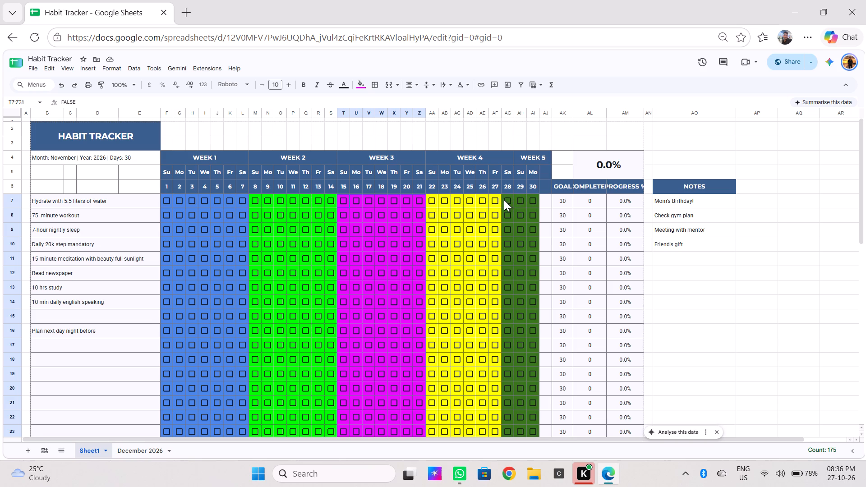
{"action": "left_click_drag", "start_coordinate": [503, 201], "coordinate": [513, 197]}
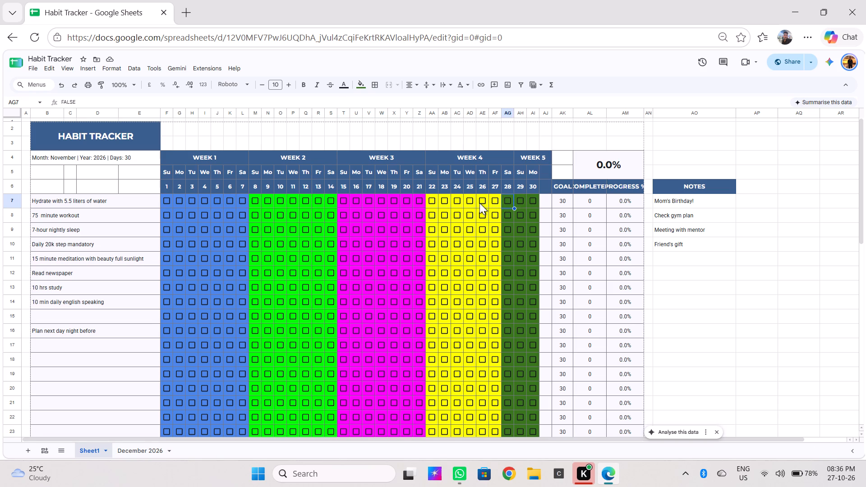
{"action": "left_click_drag", "start_coordinate": [489, 202], "coordinate": [490, 202]}
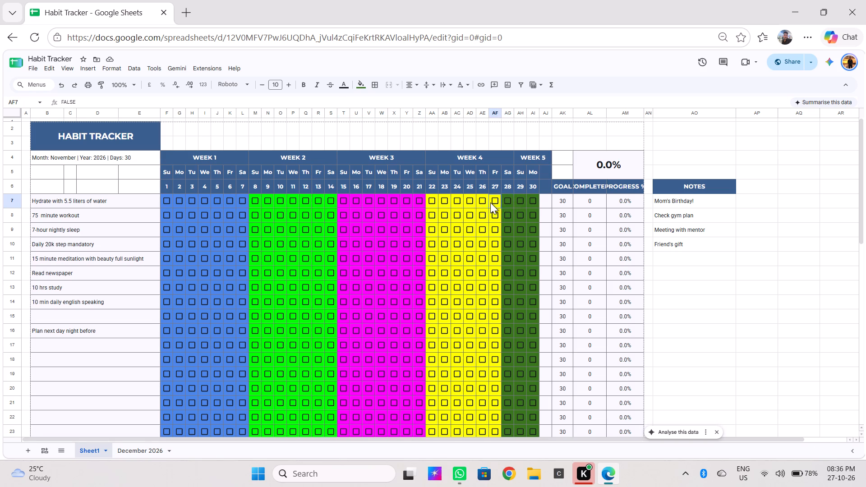
{"action": "left_click_drag", "start_coordinate": [490, 202], "coordinate": [510, 202]}
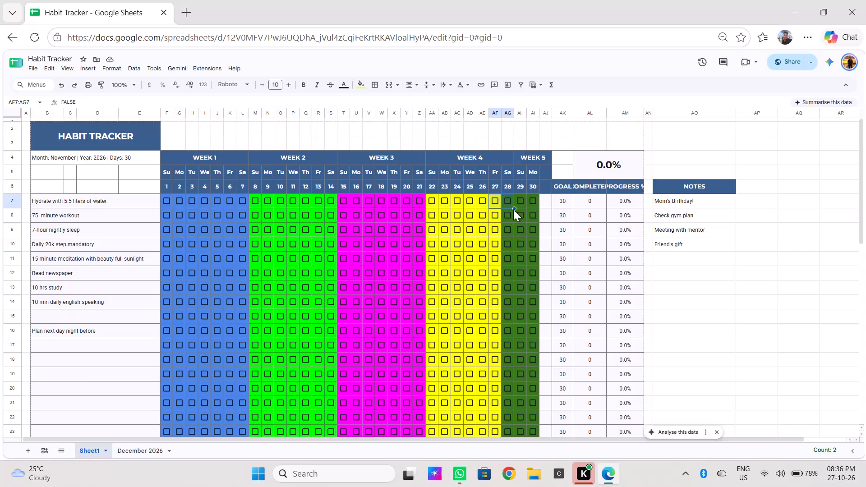
{"action": "left_click_drag", "start_coordinate": [514, 208], "coordinate": [503, 331]}
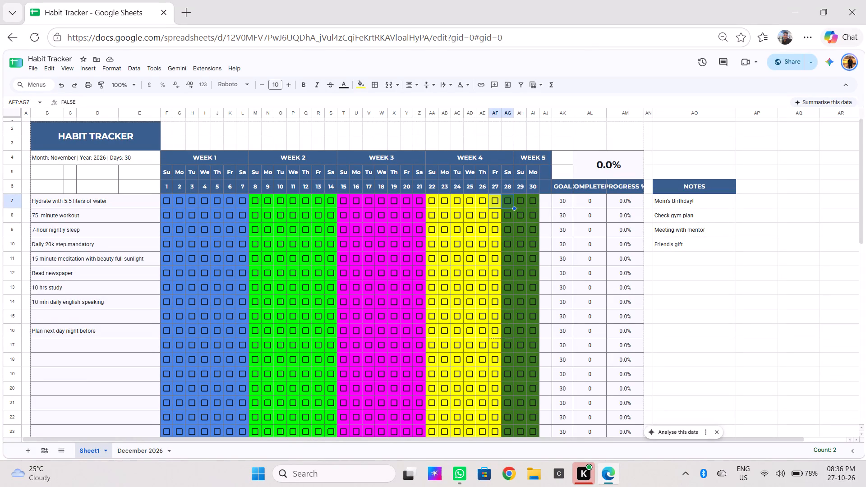
{"action": "left_click_drag", "start_coordinate": [503, 331], "coordinate": [514, 445]}
{"action": "left_click_drag", "start_coordinate": [514, 445], "coordinate": [524, 325]}
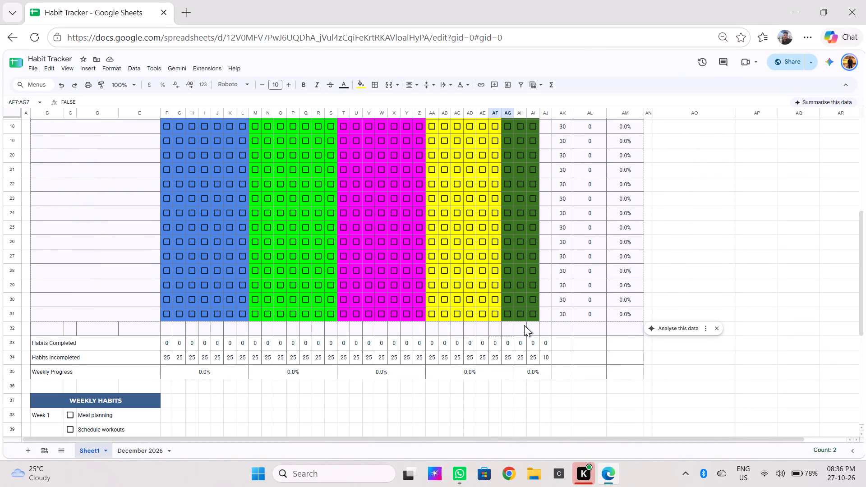
{"action": "left_click_drag", "start_coordinate": [524, 325], "coordinate": [525, 326]}
{"action": "left_click_drag", "start_coordinate": [525, 326], "coordinate": [525, 322]}
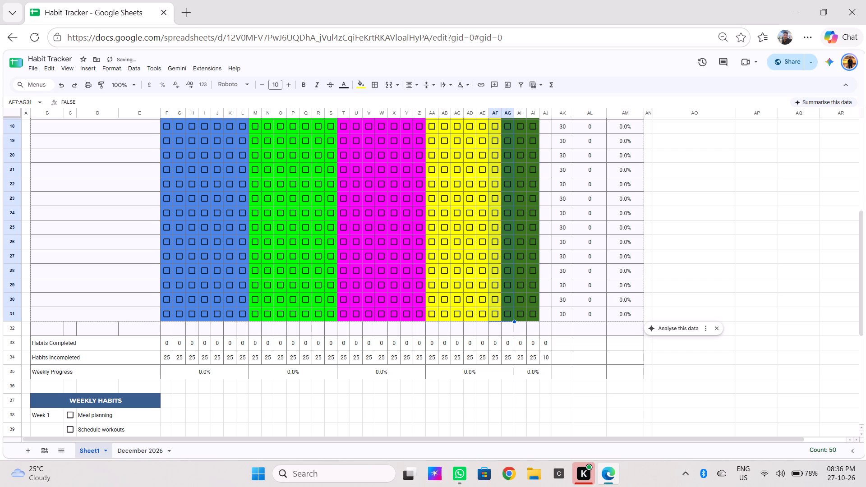
Autofill the AF7:AG31 block across into the day 29 column, AH7:AH31.
{"action": "left_click_drag", "start_coordinate": [515, 321], "coordinate": [525, 320]}
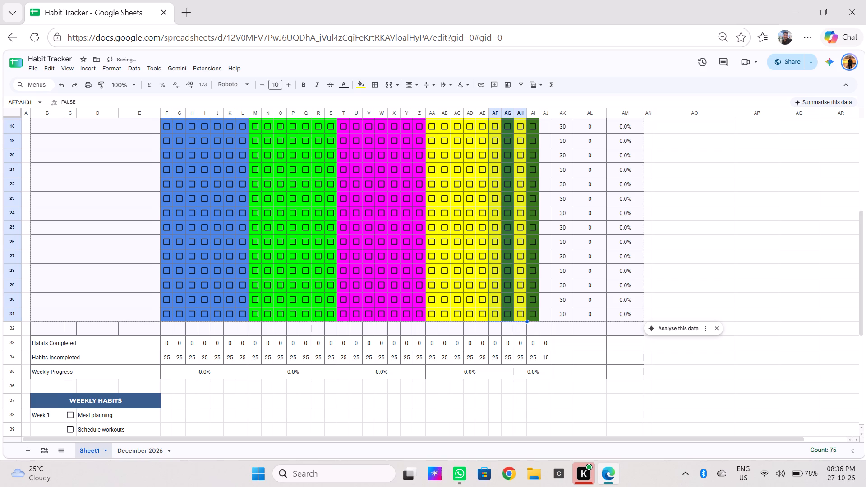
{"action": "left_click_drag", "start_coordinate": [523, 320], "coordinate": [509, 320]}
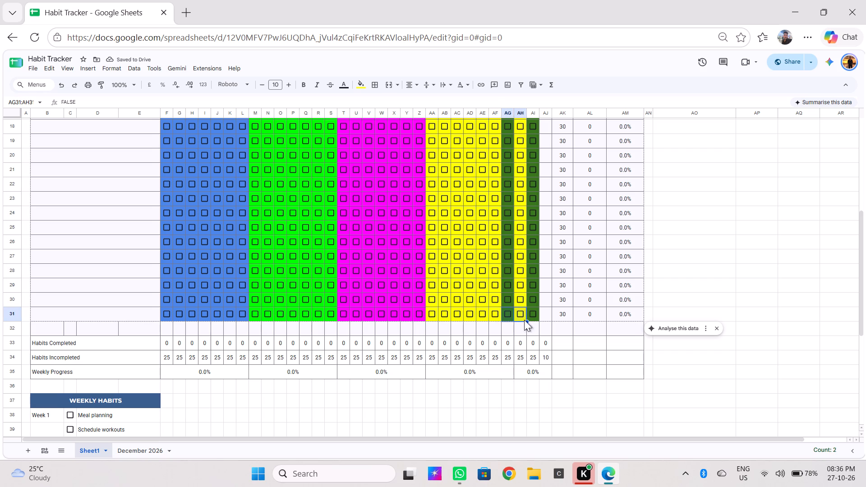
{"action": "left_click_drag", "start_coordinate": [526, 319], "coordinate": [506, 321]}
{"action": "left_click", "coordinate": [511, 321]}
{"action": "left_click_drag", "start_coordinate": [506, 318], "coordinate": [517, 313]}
Autofill the day 27 and day 28 checkboxes, AF7:AG7, down one row into AF8:AG8.
{"action": "left_click_drag", "start_coordinate": [861, 236], "coordinate": [861, 152]}
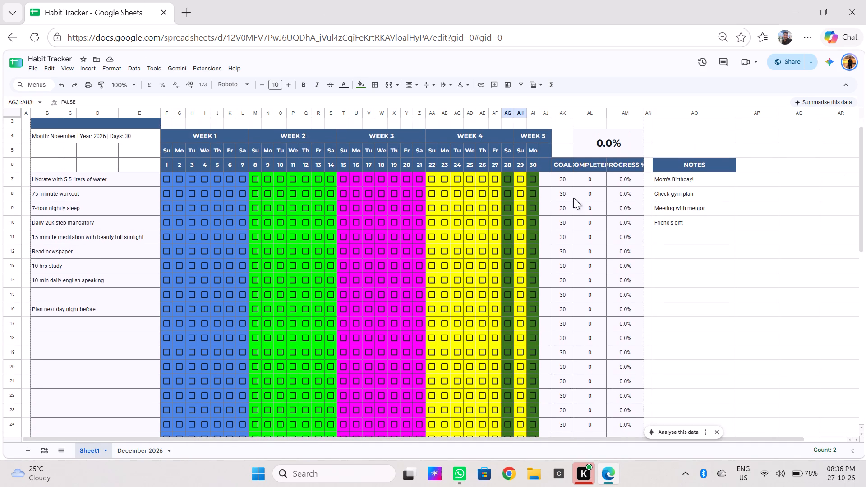
{"action": "left_click_drag", "start_coordinate": [489, 175], "coordinate": [510, 179]}
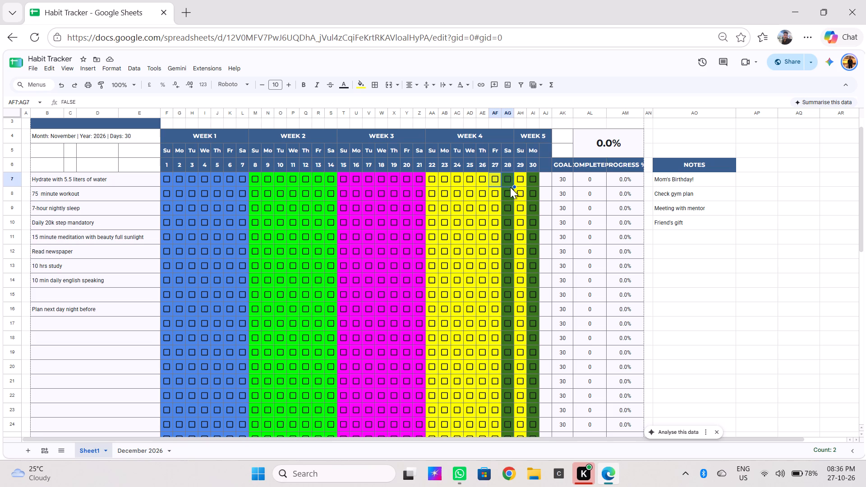
{"action": "left_click_drag", "start_coordinate": [514, 185], "coordinate": [514, 197]}
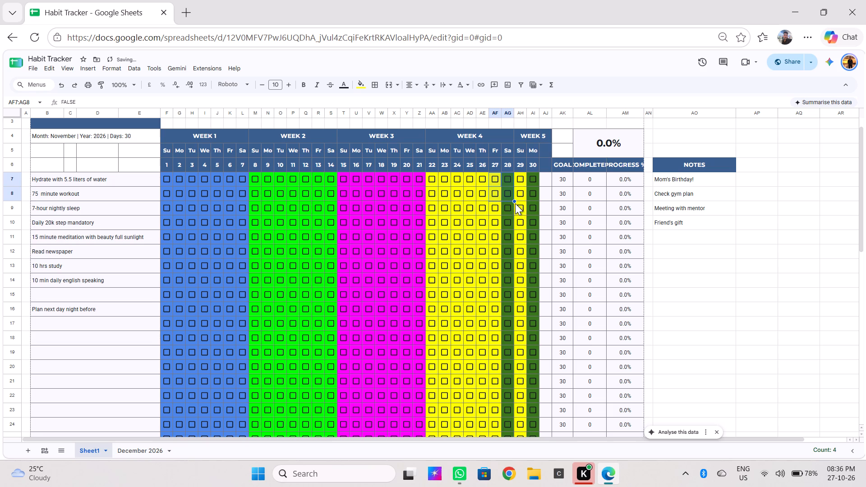
Autofill the day 28 checkbox of the first habit row, AG7, down to row 31.
{"action": "left_click", "coordinate": [509, 184]}
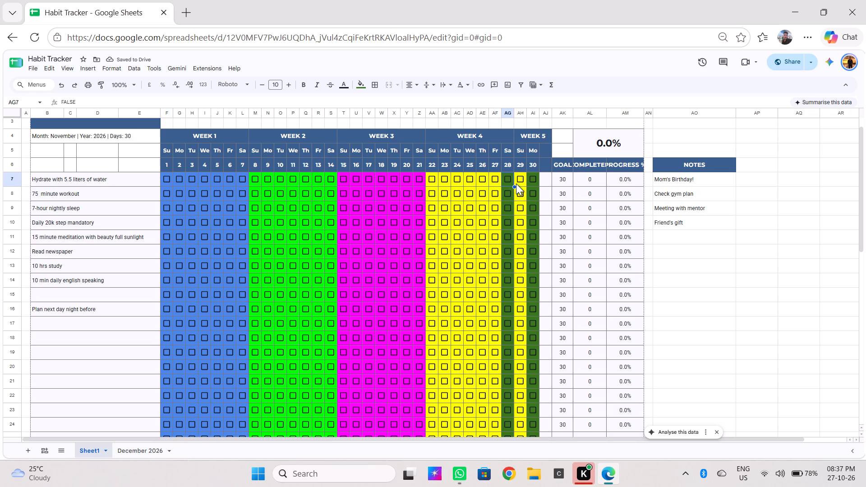
{"action": "left_click_drag", "start_coordinate": [514, 187], "coordinate": [512, 211]}
{"action": "left_click_drag", "start_coordinate": [512, 211], "coordinate": [502, 364]}
{"action": "left_click_drag", "start_coordinate": [502, 364], "coordinate": [514, 445]}
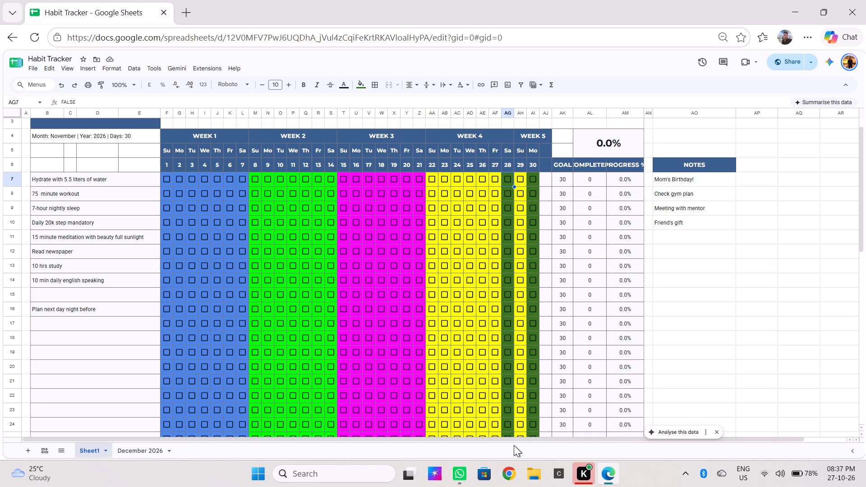
{"action": "left_click_drag", "start_coordinate": [514, 445], "coordinate": [501, 413]}
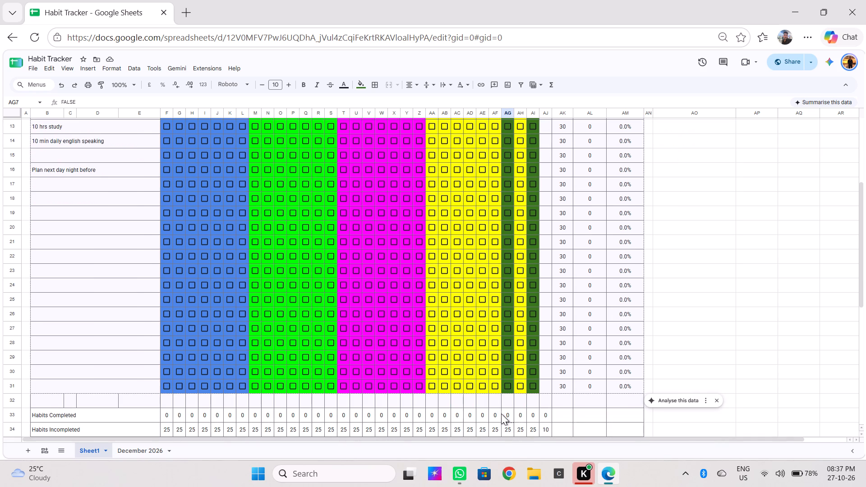
{"action": "left_click_drag", "start_coordinate": [501, 413], "coordinate": [492, 403]}
{"action": "left_click_drag", "start_coordinate": [492, 403], "coordinate": [512, 395]}
{"action": "left_click_drag", "start_coordinate": [512, 395], "coordinate": [522, 406]}
{"action": "left_click_drag", "start_coordinate": [522, 406], "coordinate": [519, 396]}
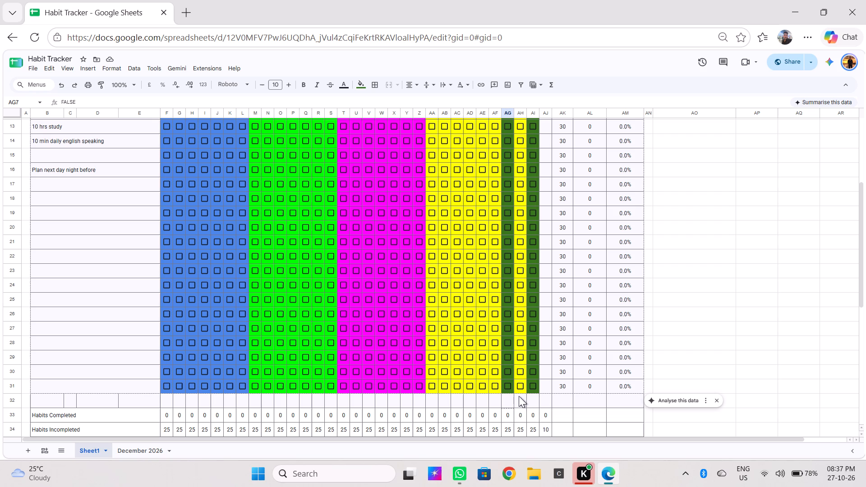
{"action": "left_click_drag", "start_coordinate": [519, 396], "coordinate": [513, 390]}
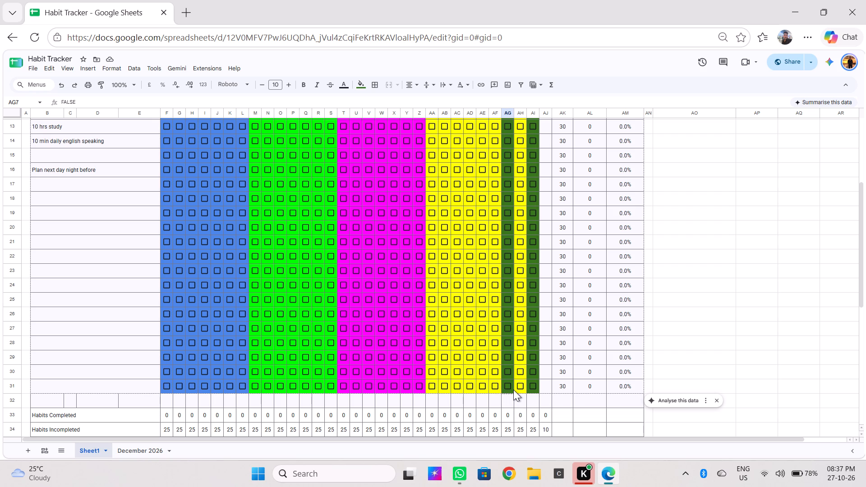
{"action": "left_click_drag", "start_coordinate": [513, 390], "coordinate": [511, 389]}
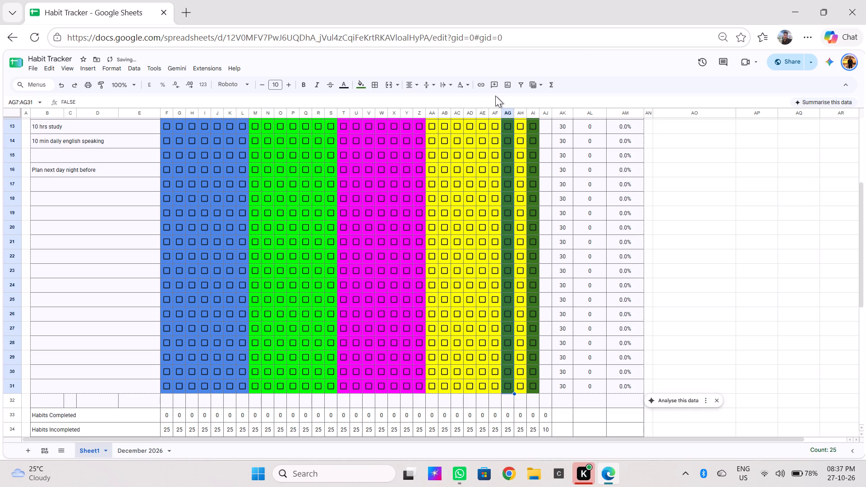
Fill the day 28 checkbox cells, AG7:AG31, with yellow to match the rest of week 4.
{"action": "left_click", "coordinate": [361, 85]}
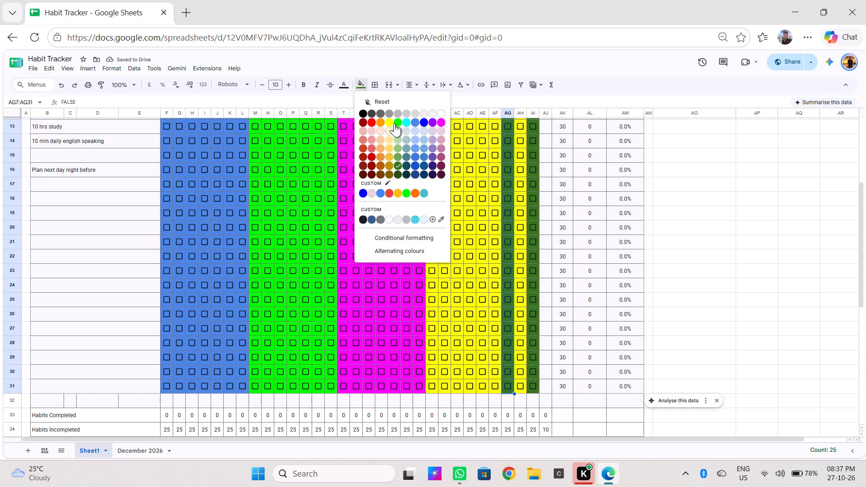
{"action": "left_click", "coordinate": [391, 123]}
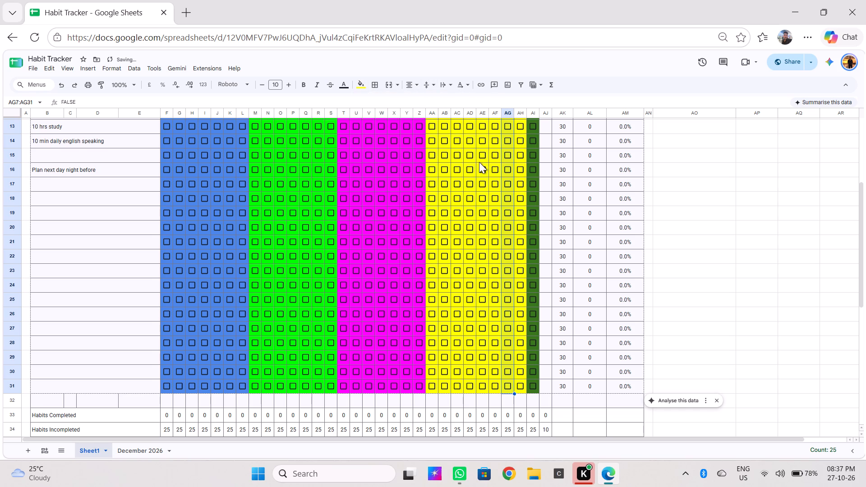
{"action": "left_click", "coordinate": [741, 225]}
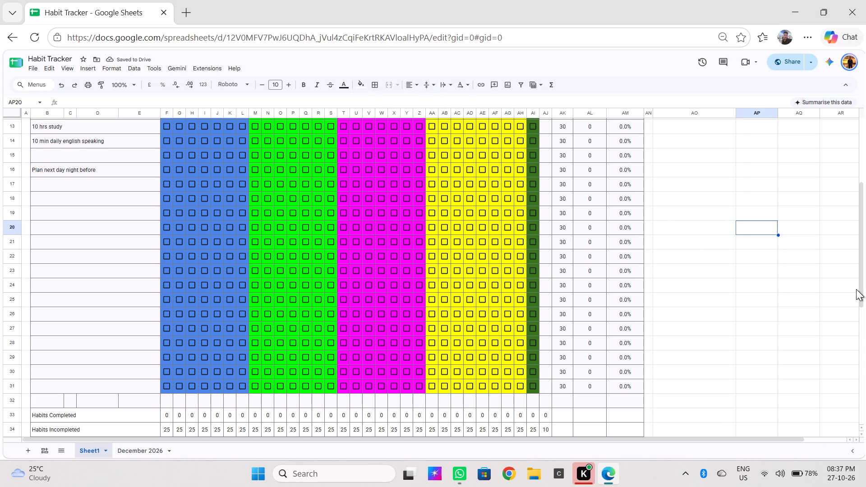
Autofill the day 29 and day 30 checkboxes of the first habit row, AH7:AI7, down through row 32.
{"action": "left_click_drag", "start_coordinate": [863, 285], "coordinate": [858, 199]}
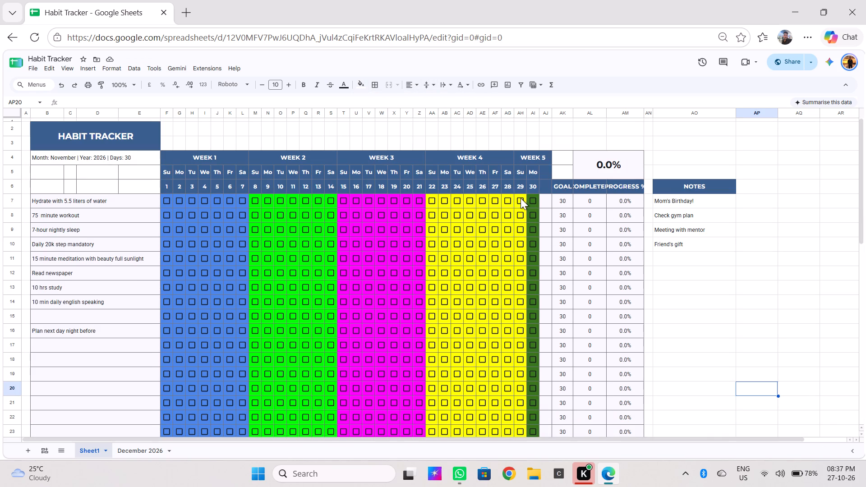
{"action": "left_click_drag", "start_coordinate": [514, 198], "coordinate": [521, 200]}
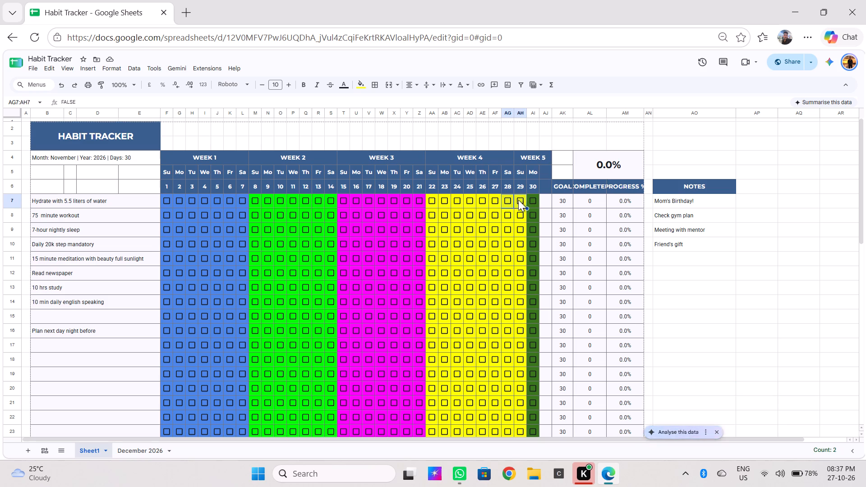
{"action": "left_click", "coordinate": [517, 197]}
{"action": "left_click_drag", "start_coordinate": [515, 196], "coordinate": [524, 195]}
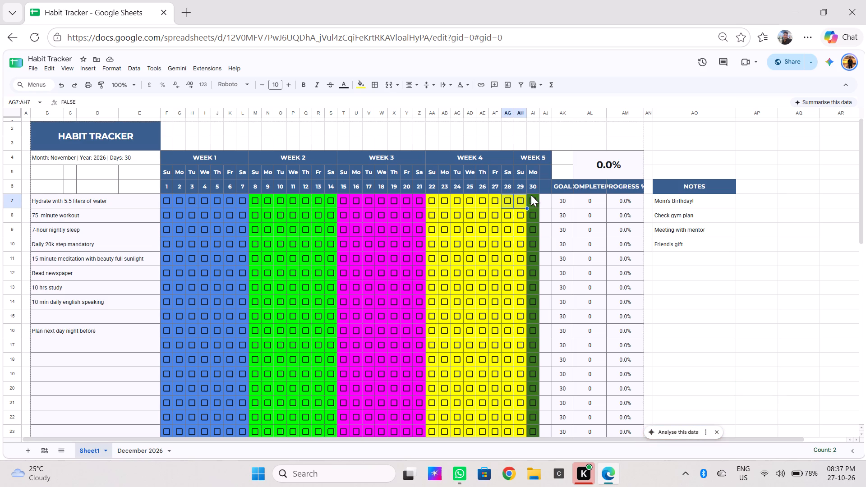
{"action": "left_click", "coordinate": [534, 197]}
{"action": "left_click_drag", "start_coordinate": [537, 198], "coordinate": [529, 198]}
{"action": "left_click", "coordinate": [531, 202]}
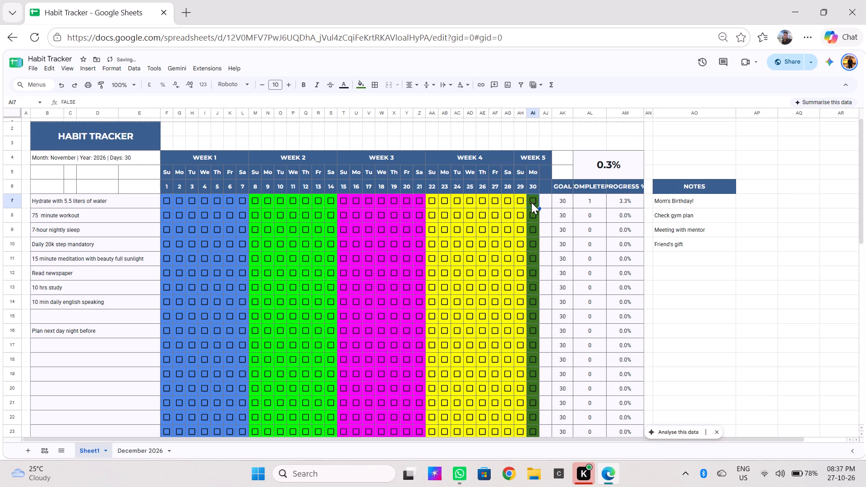
{"action": "left_click_drag", "start_coordinate": [538, 201], "coordinate": [521, 199]}
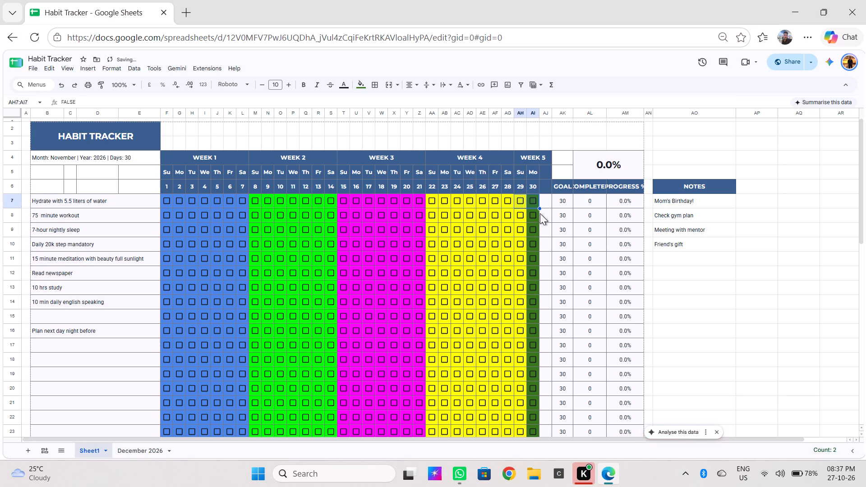
{"action": "left_click_drag", "start_coordinate": [539, 208], "coordinate": [535, 222]}
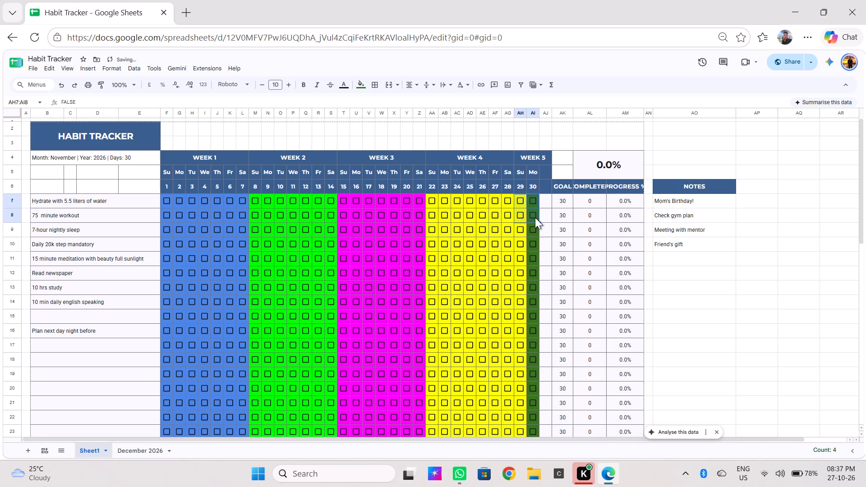
{"action": "left_click_drag", "start_coordinate": [539, 221], "coordinate": [536, 240]}
{"action": "left_click_drag", "start_coordinate": [536, 240], "coordinate": [540, 351]}
{"action": "left_click_drag", "start_coordinate": [540, 351], "coordinate": [532, 446]}
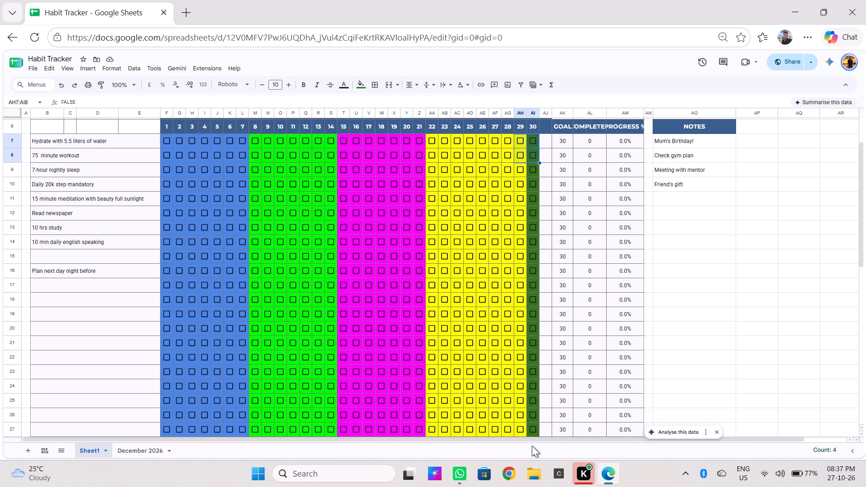
{"action": "left_click_drag", "start_coordinate": [532, 446], "coordinate": [530, 382]}
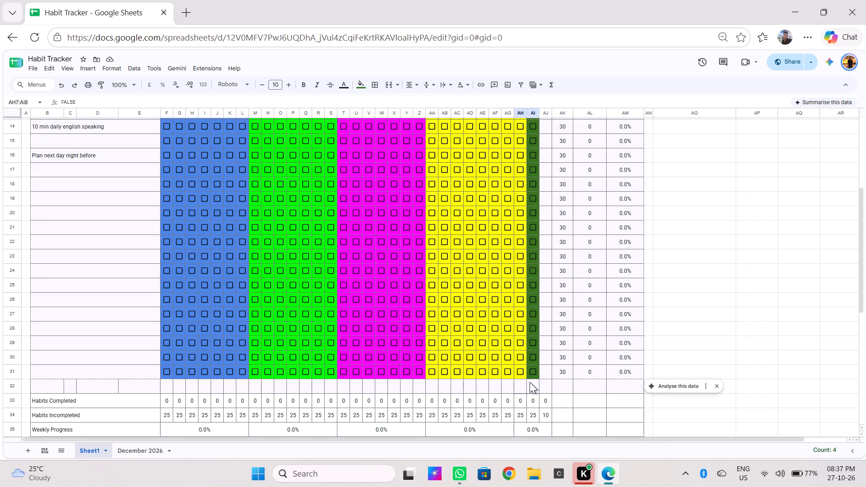
{"action": "left_click_drag", "start_coordinate": [530, 382], "coordinate": [530, 383]}
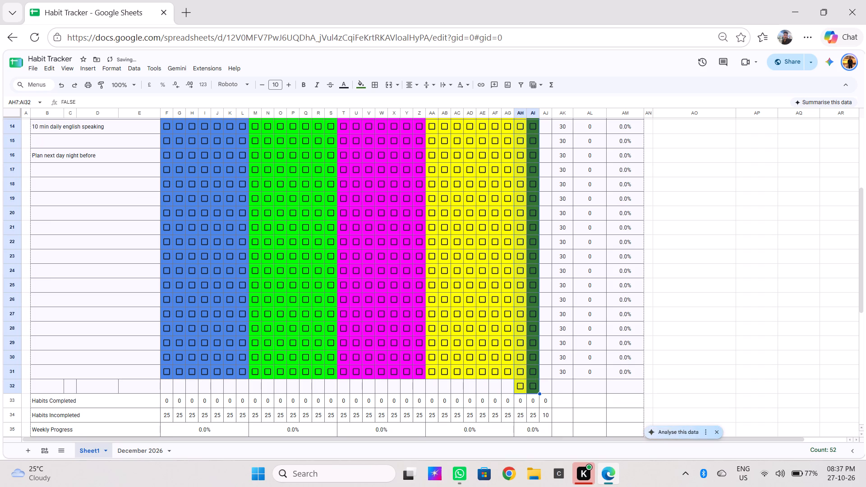
{"action": "left_click_drag", "start_coordinate": [539, 394], "coordinate": [539, 379]}
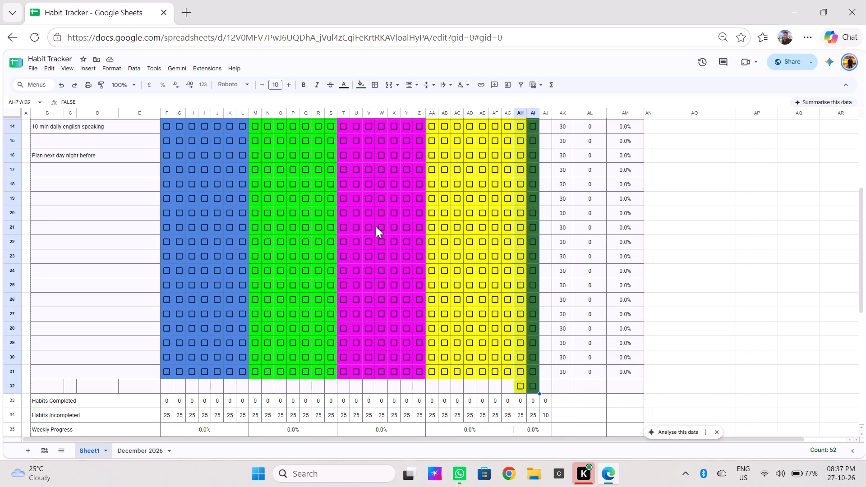
Fill the week 5 checkbox cells, AH7:AI32, with dark green.
{"action": "left_click", "coordinate": [357, 88]}
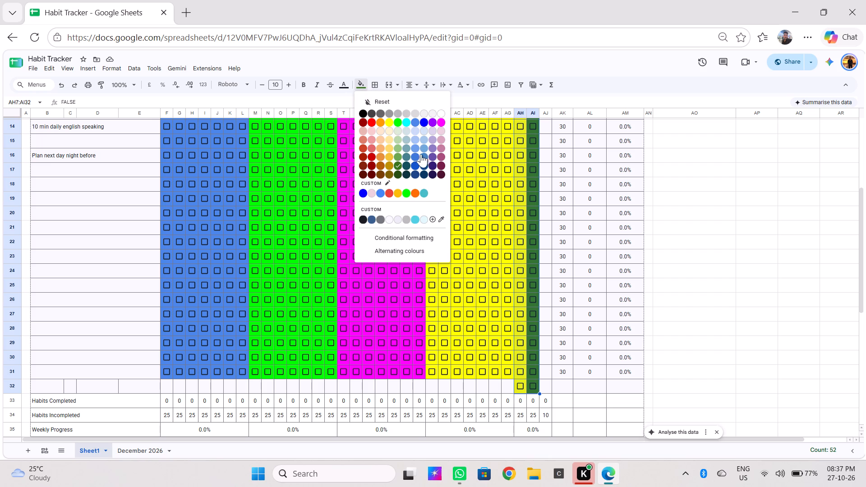
{"action": "left_click", "coordinate": [396, 166]}
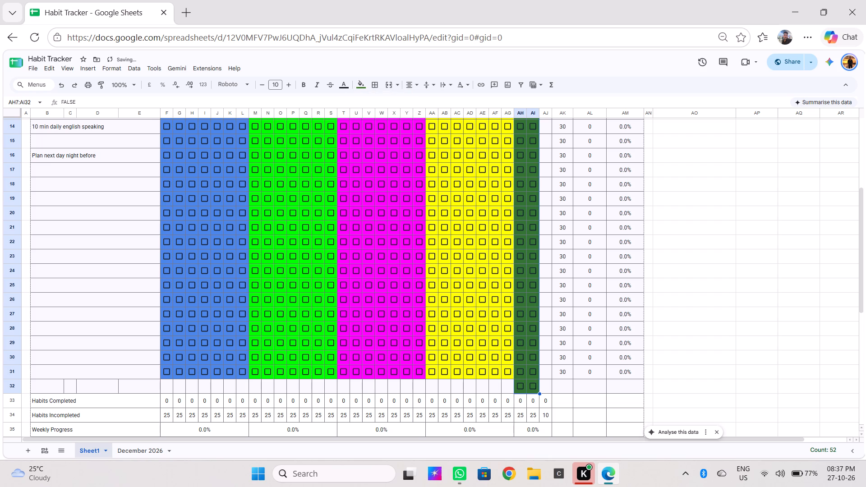
Delete the extra checkboxes from AI32 and AH32, in the blank row below the habit rows.
{"action": "left_click", "coordinate": [537, 385]}
{"action": "left_click", "coordinate": [535, 385]}
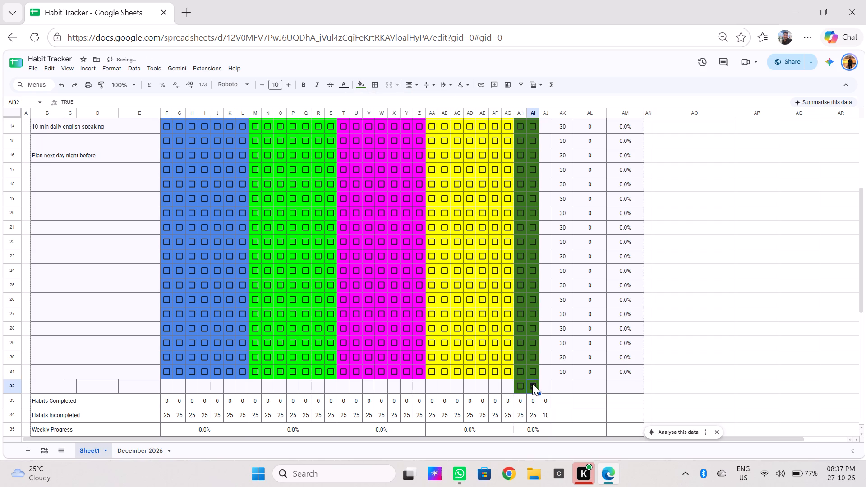
{"action": "key", "text": "BackSpace"}
{"action": "key", "text": "BackSpace"}
{"action": "key", "text": "Left"}
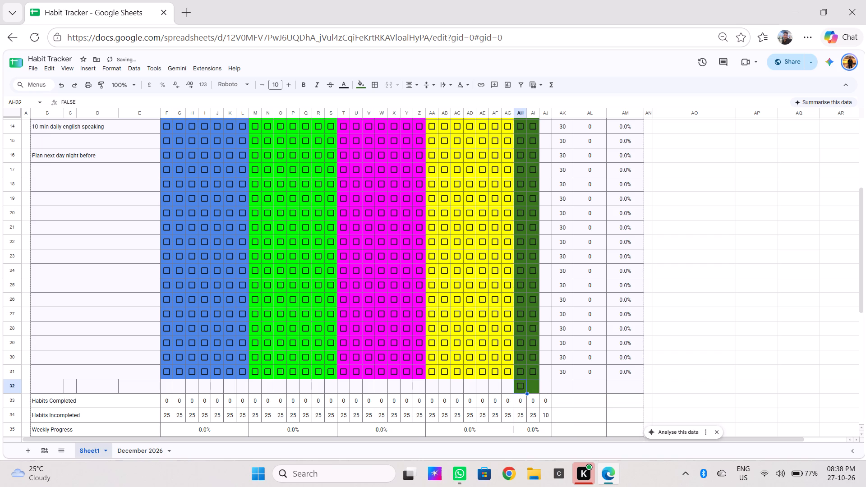
{"action": "key", "text": "BackSpace"}
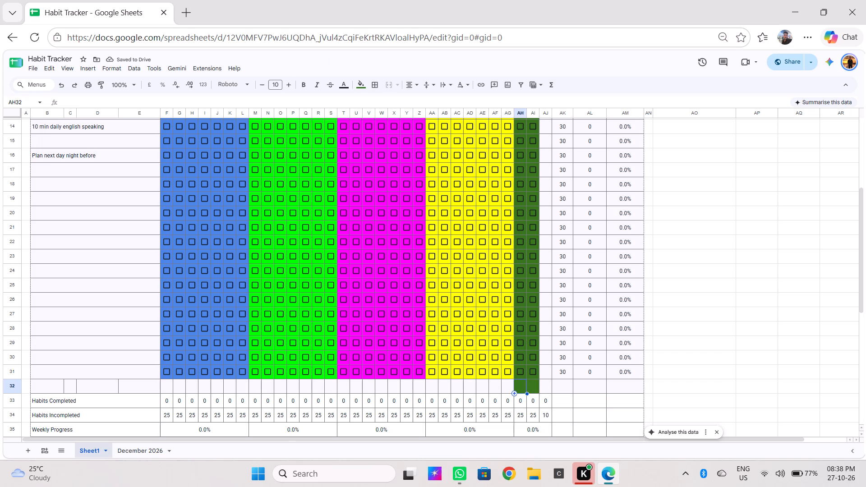
Fill cells AI32 and AH32, below the week 5 checkboxes, with white.
{"action": "left_click", "coordinate": [535, 385]}
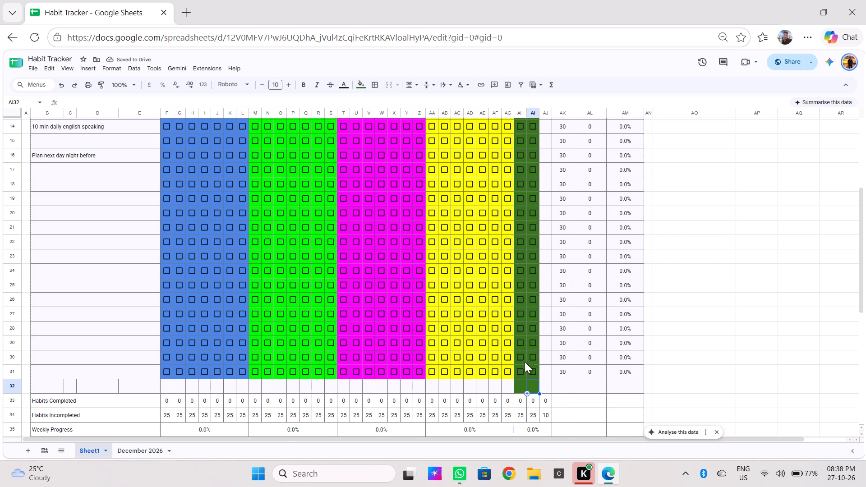
{"action": "left_click", "coordinate": [359, 85]}
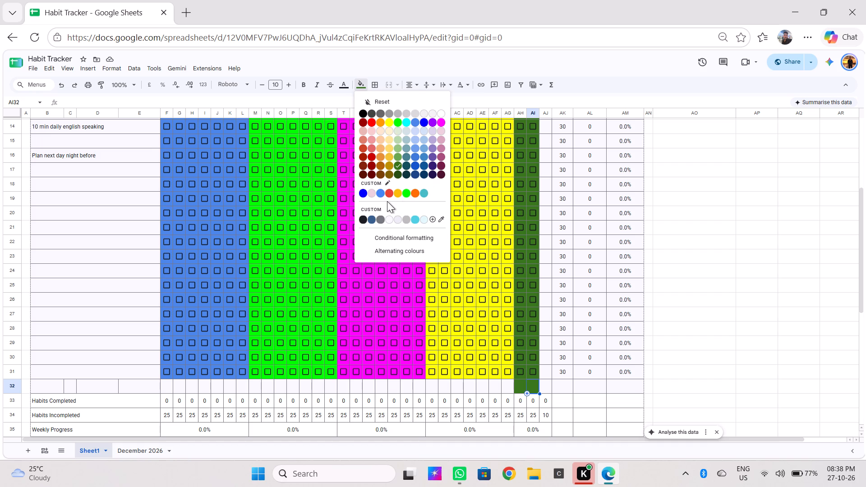
{"action": "left_click", "coordinate": [440, 114]}
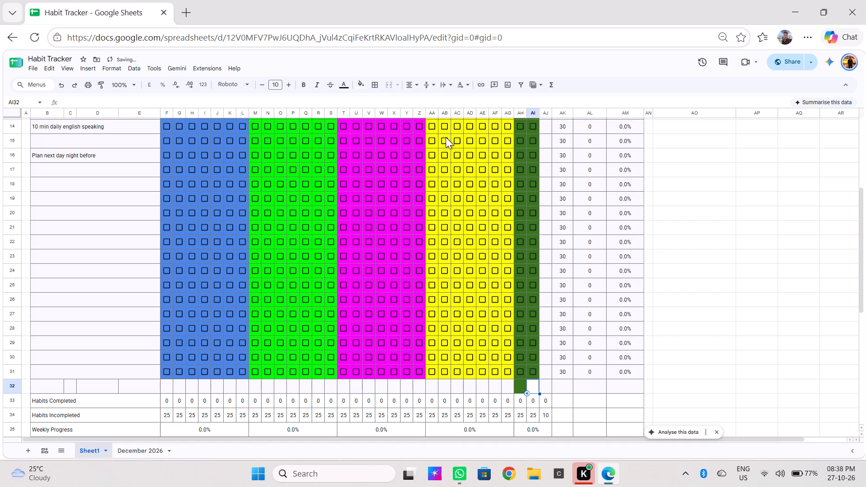
{"action": "key", "text": "Left"}
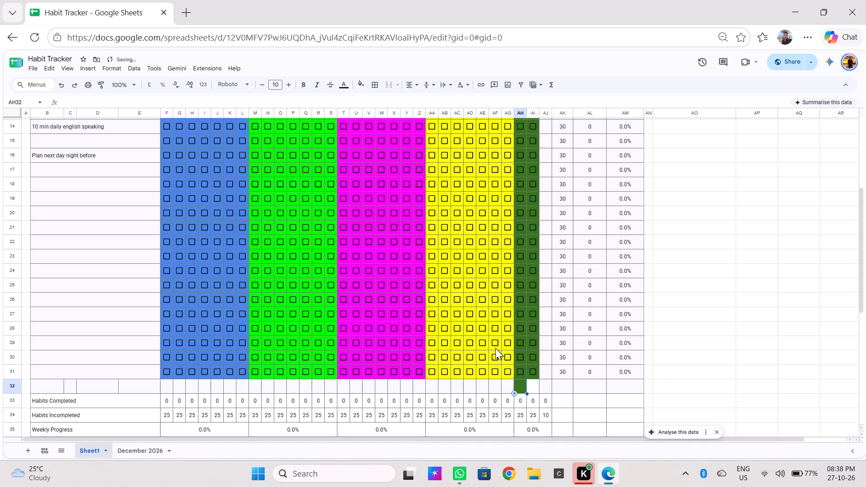
{"action": "left_click", "coordinate": [358, 83]}
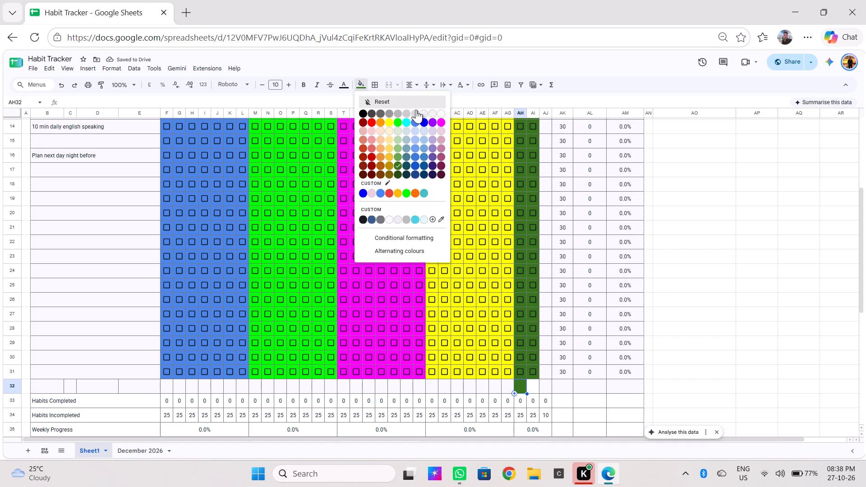
{"action": "left_click", "coordinate": [440, 113]}
{"action": "left_click", "coordinate": [733, 148]}
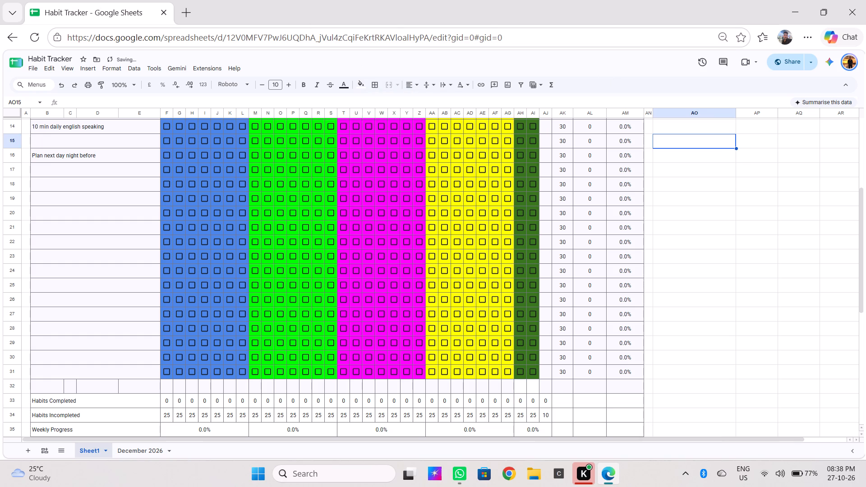
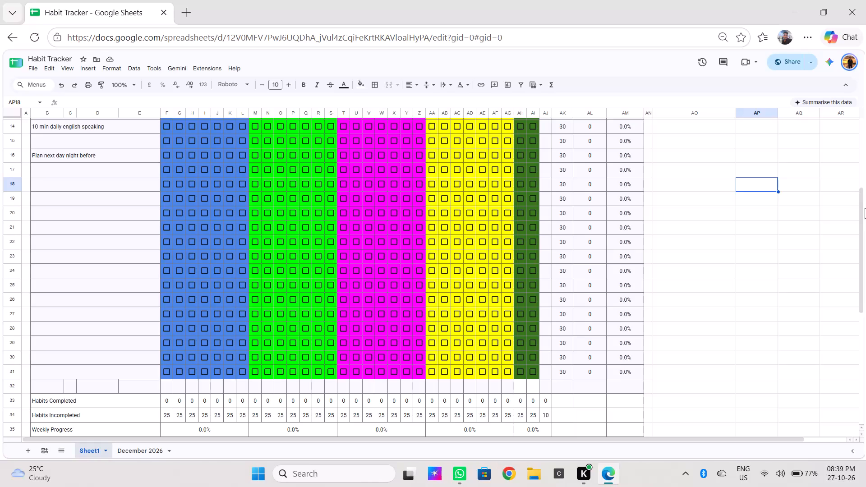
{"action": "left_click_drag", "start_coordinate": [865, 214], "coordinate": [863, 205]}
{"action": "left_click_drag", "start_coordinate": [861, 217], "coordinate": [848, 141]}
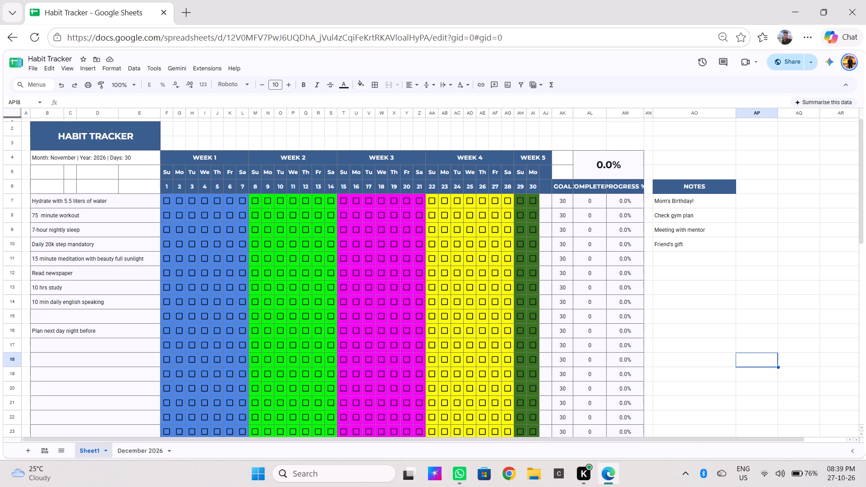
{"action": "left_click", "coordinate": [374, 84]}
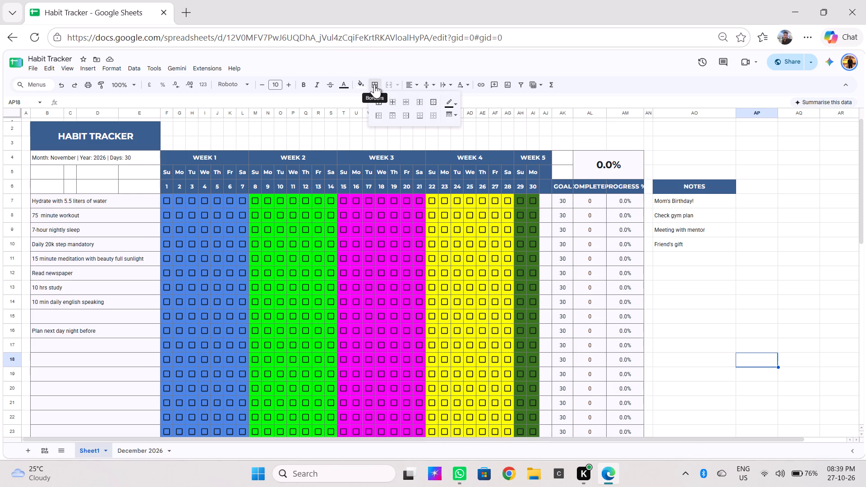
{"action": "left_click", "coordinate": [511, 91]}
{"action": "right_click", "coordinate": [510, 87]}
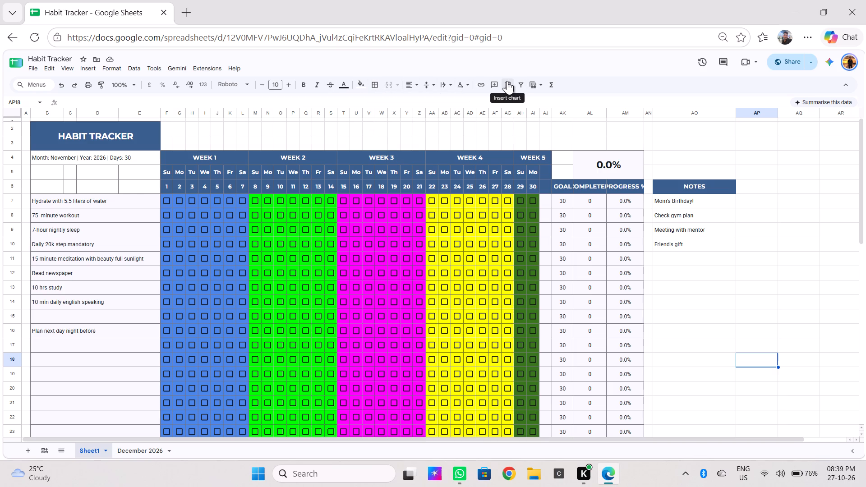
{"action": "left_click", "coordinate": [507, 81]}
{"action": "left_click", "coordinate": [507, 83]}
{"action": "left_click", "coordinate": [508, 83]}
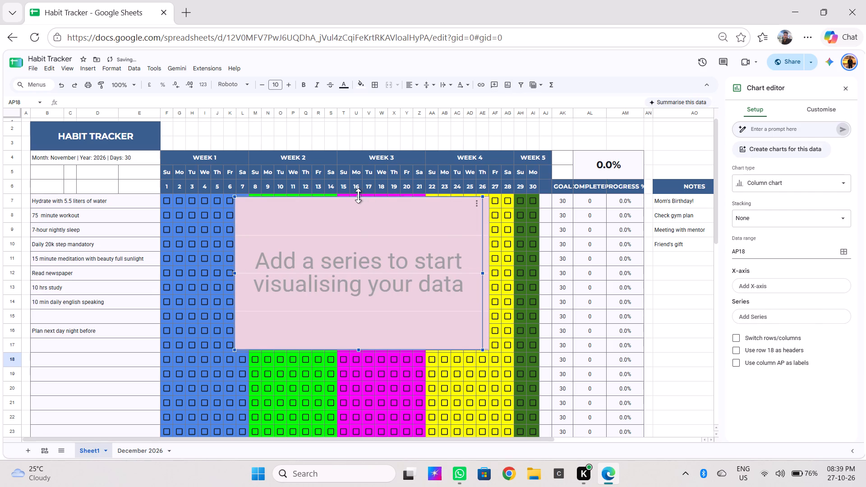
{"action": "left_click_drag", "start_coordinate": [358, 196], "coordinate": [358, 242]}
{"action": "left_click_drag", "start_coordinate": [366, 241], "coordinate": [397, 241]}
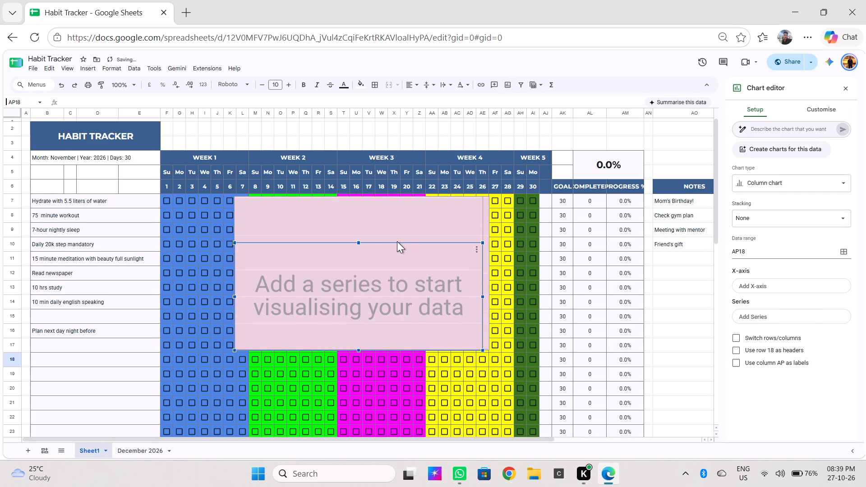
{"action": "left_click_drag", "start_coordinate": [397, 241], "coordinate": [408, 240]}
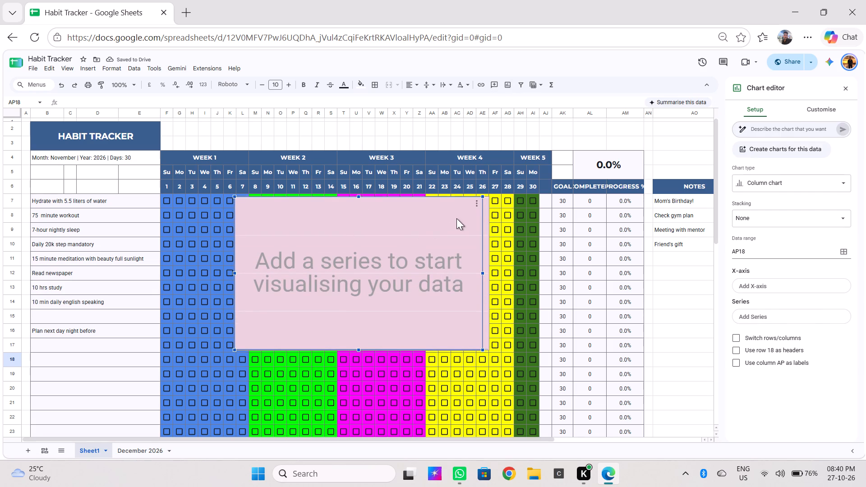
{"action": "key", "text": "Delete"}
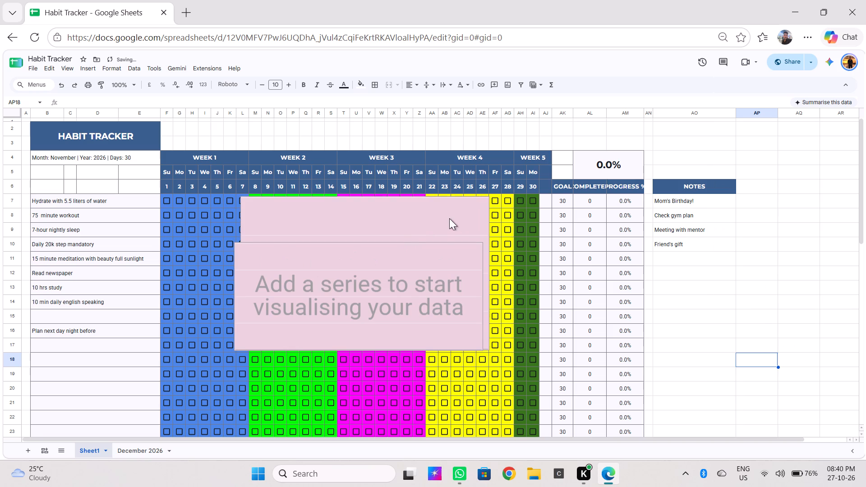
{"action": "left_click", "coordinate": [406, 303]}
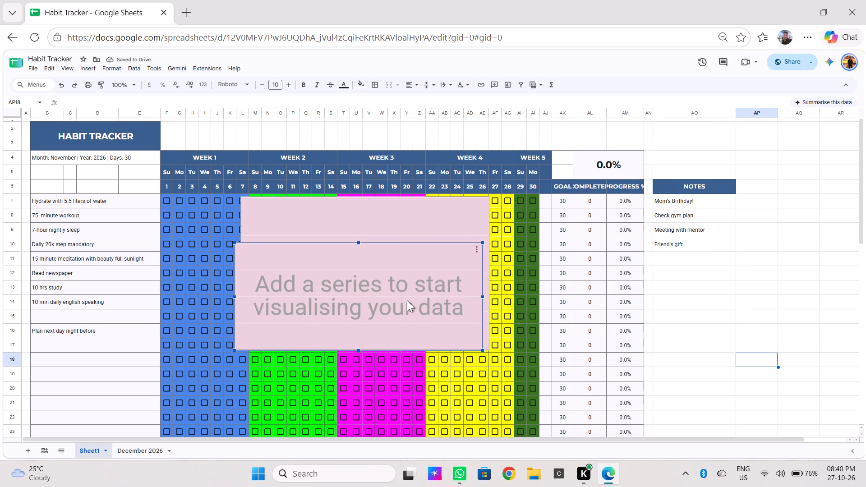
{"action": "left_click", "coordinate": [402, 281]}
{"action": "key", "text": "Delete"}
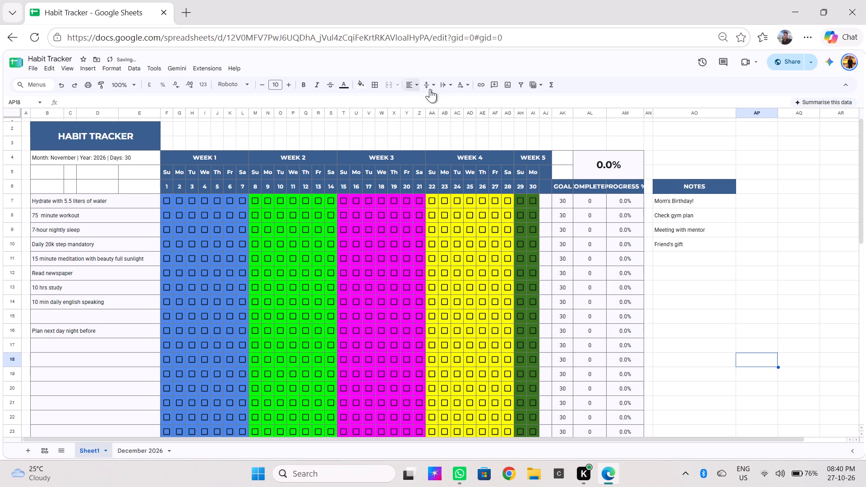
Set the font size of the empty cell AP18 to 12.
{"action": "left_click", "coordinate": [530, 82]}
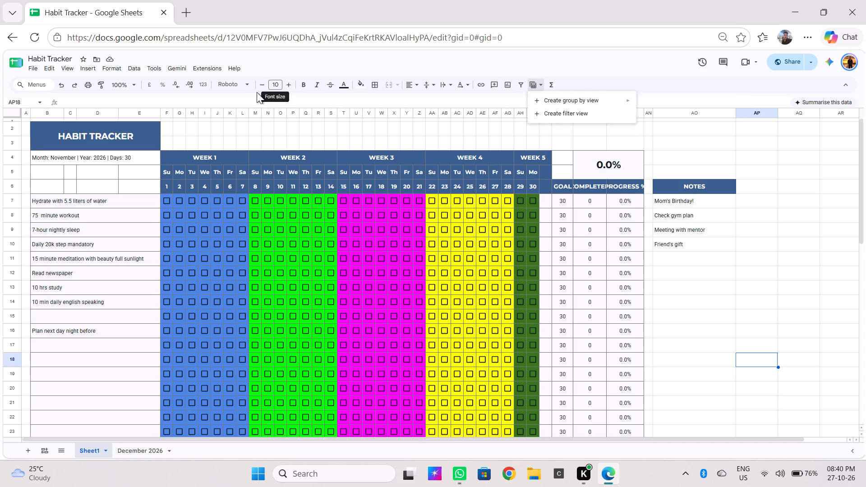
{"action": "left_click", "coordinate": [288, 86]}
{"action": "left_click", "coordinate": [288, 86]}
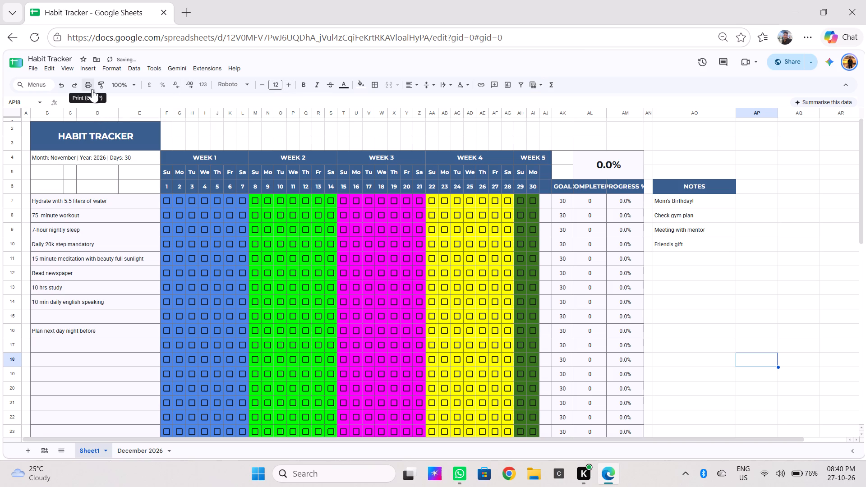
Ask Gemini to generate charts of the habit tracker data.
{"action": "left_click", "coordinate": [107, 69]}
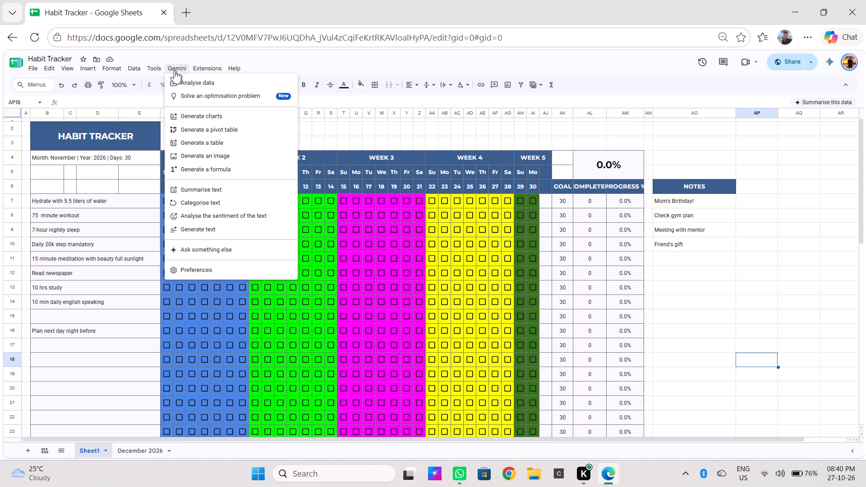
{"action": "left_click", "coordinate": [196, 114]}
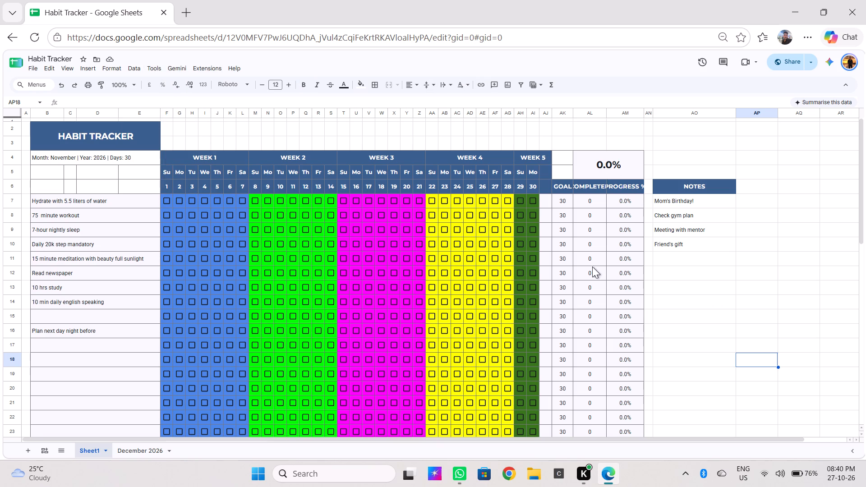
{"action": "left_click_drag", "start_coordinate": [862, 161], "coordinate": [865, 205]}
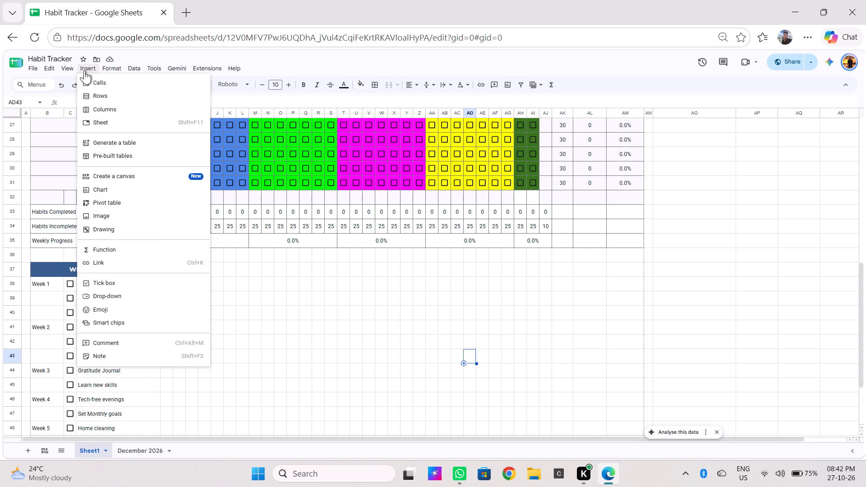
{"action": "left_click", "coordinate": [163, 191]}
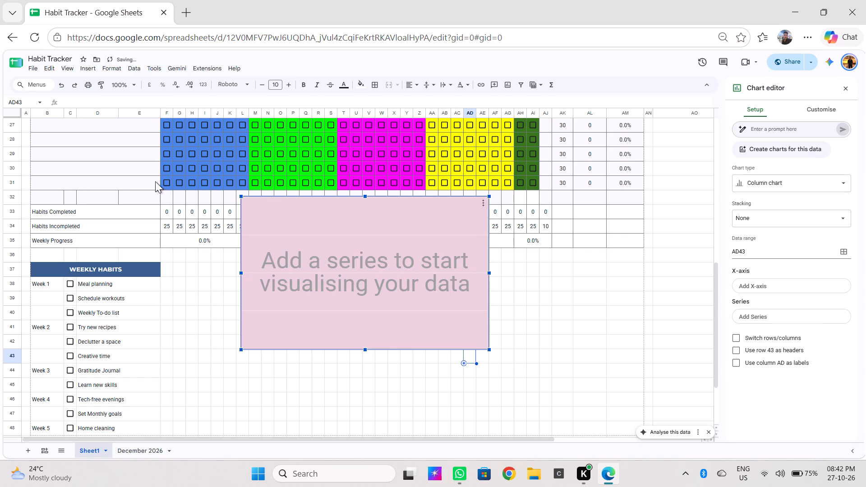
Insert a drop-down in cell AD43.
{"action": "left_click", "coordinate": [89, 66]}
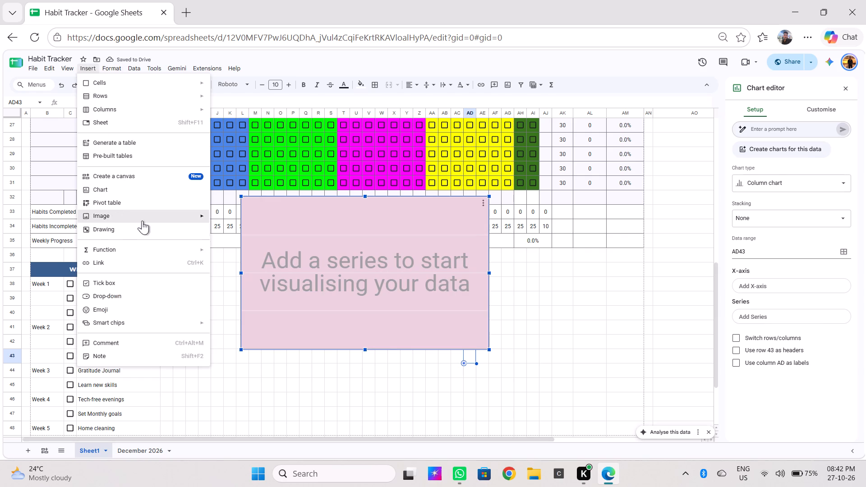
{"action": "left_click", "coordinate": [180, 295]}
{"action": "left_click", "coordinate": [180, 294]}
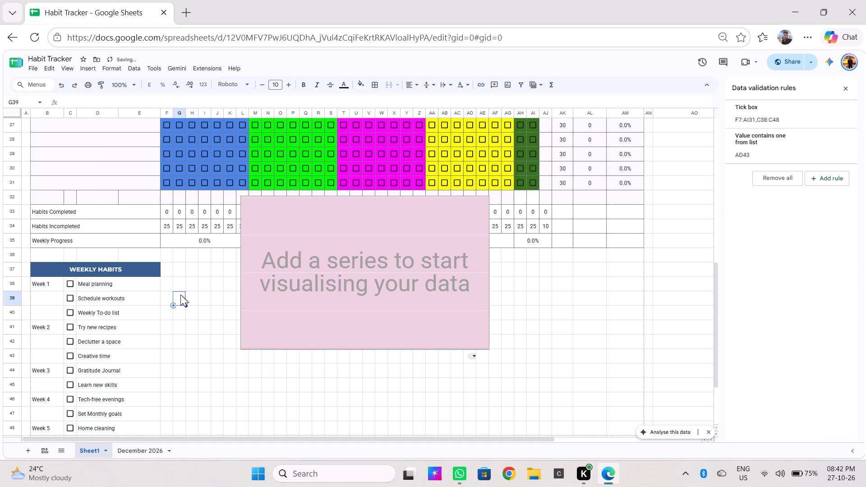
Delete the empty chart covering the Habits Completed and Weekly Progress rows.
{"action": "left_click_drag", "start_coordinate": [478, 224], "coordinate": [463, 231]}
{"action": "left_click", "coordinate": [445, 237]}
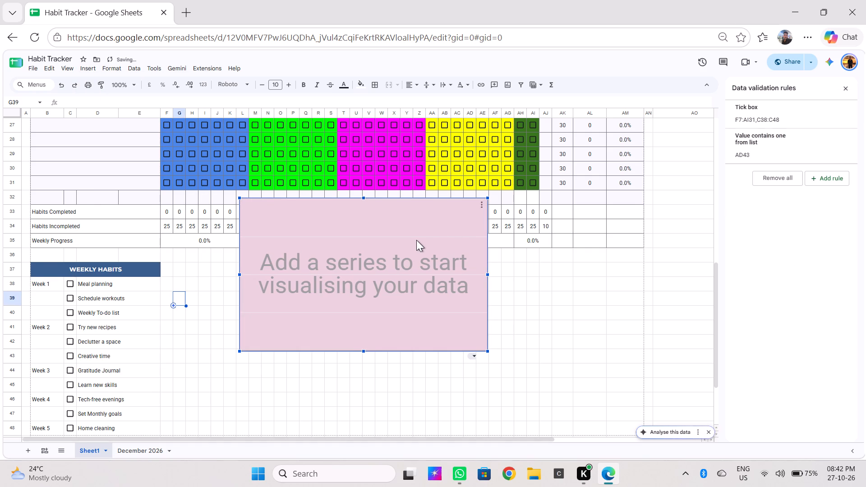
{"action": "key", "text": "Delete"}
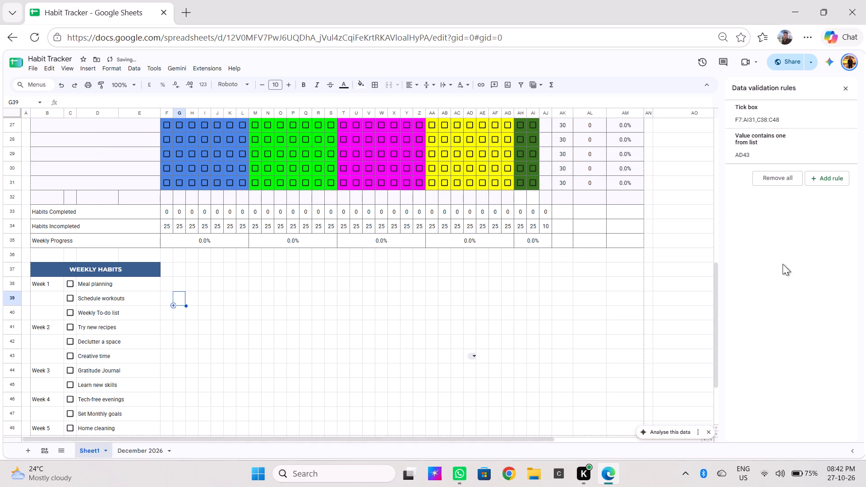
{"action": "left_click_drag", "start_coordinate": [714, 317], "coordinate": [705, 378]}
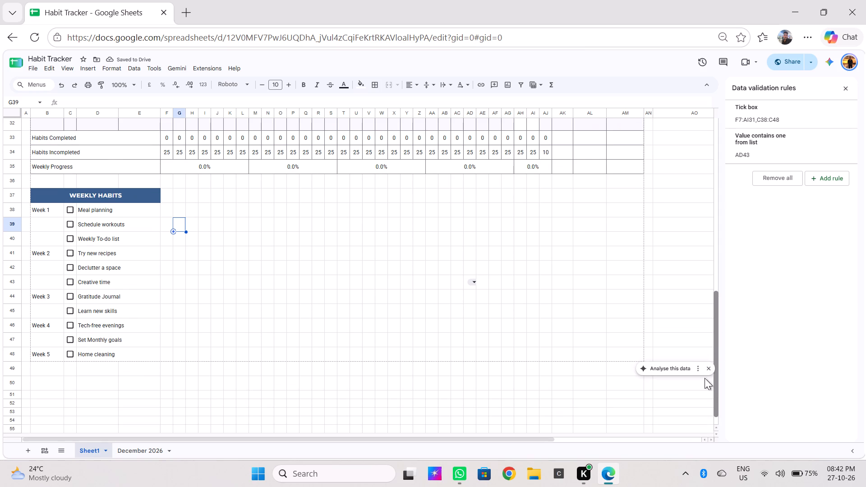
Close the data validation rules and go back up to the daily habit checkbox grid.
{"action": "left_click_drag", "start_coordinate": [705, 378], "coordinate": [701, 216]}
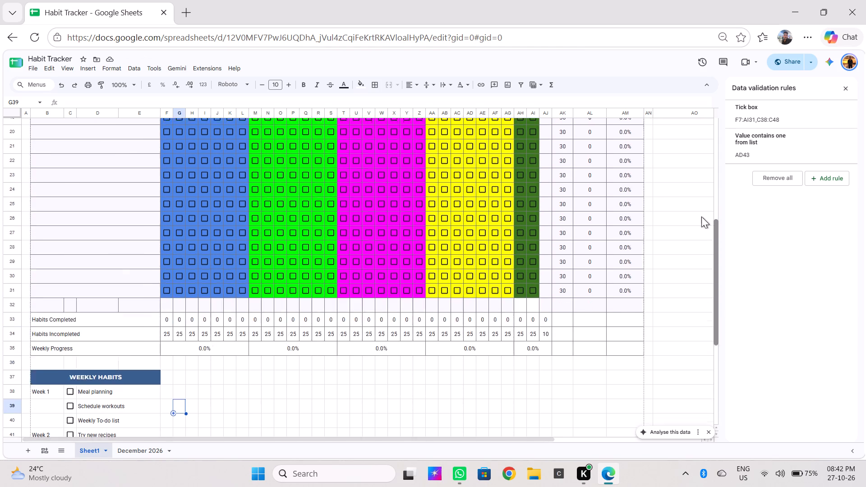
{"action": "left_click_drag", "start_coordinate": [701, 216], "coordinate": [696, 187]}
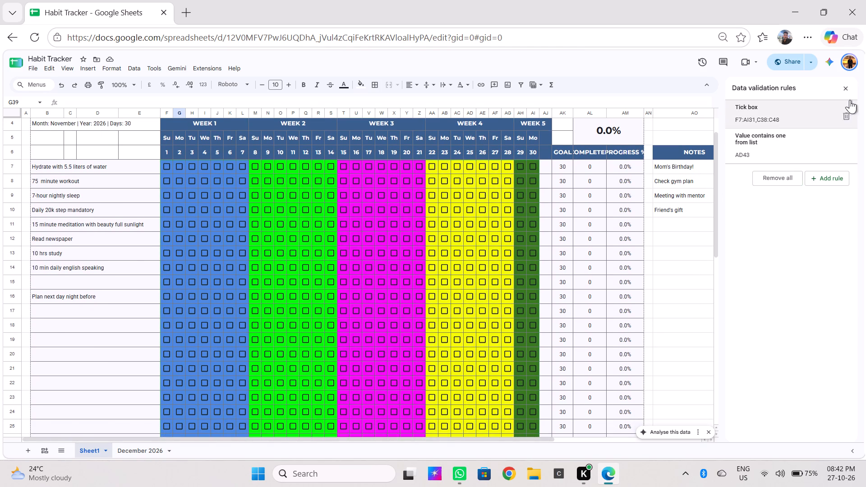
{"action": "left_click", "coordinate": [851, 88]}
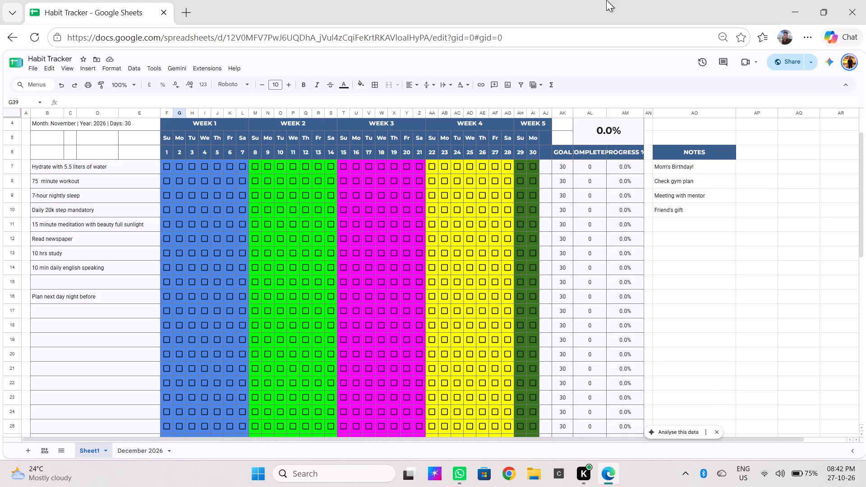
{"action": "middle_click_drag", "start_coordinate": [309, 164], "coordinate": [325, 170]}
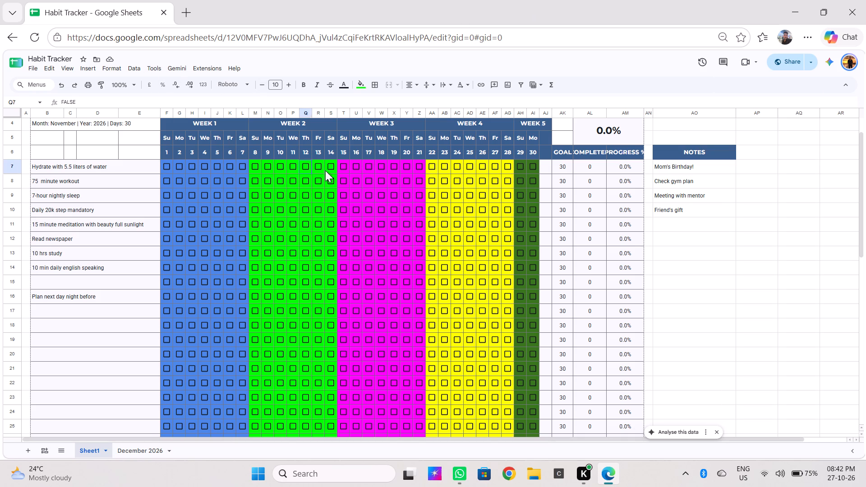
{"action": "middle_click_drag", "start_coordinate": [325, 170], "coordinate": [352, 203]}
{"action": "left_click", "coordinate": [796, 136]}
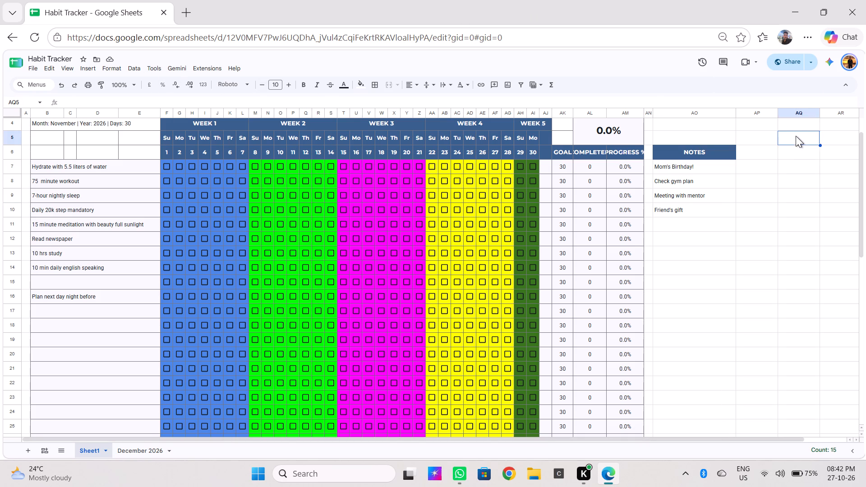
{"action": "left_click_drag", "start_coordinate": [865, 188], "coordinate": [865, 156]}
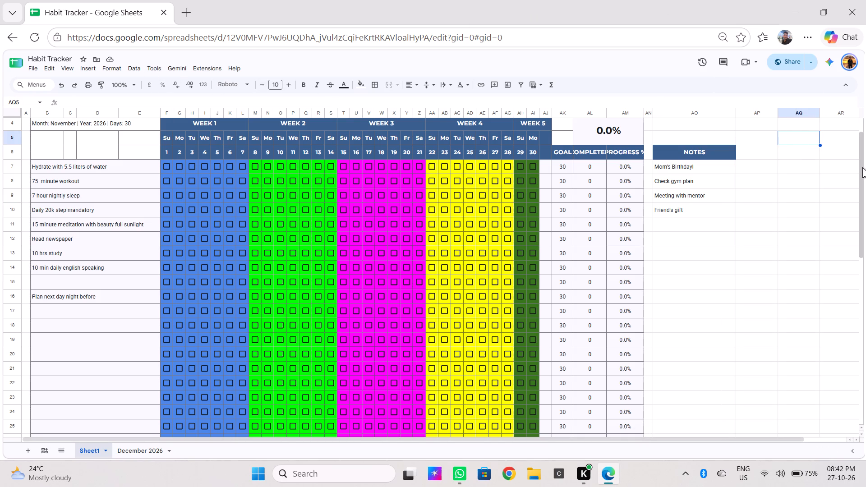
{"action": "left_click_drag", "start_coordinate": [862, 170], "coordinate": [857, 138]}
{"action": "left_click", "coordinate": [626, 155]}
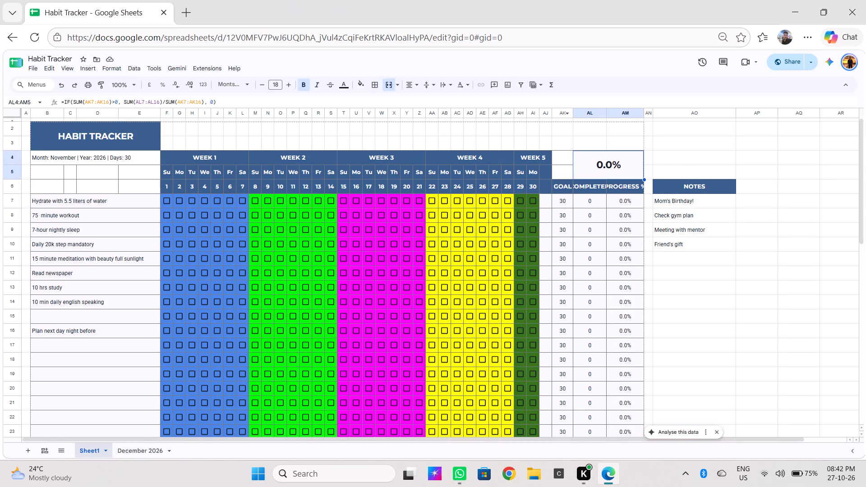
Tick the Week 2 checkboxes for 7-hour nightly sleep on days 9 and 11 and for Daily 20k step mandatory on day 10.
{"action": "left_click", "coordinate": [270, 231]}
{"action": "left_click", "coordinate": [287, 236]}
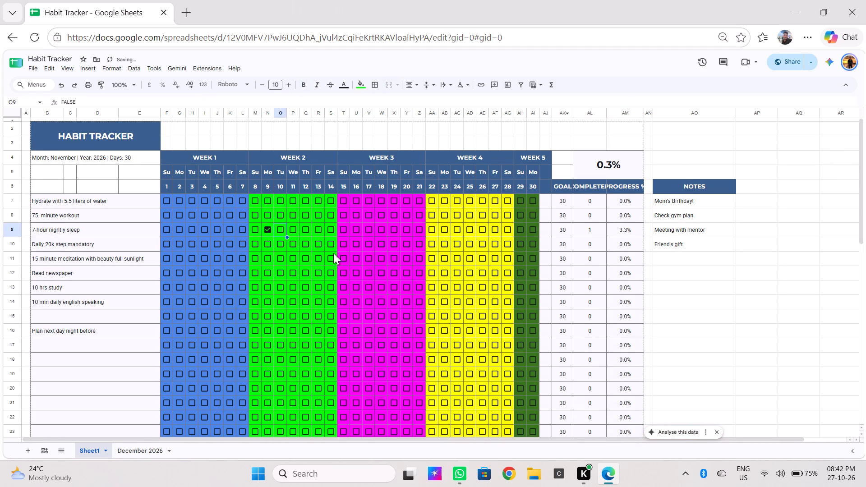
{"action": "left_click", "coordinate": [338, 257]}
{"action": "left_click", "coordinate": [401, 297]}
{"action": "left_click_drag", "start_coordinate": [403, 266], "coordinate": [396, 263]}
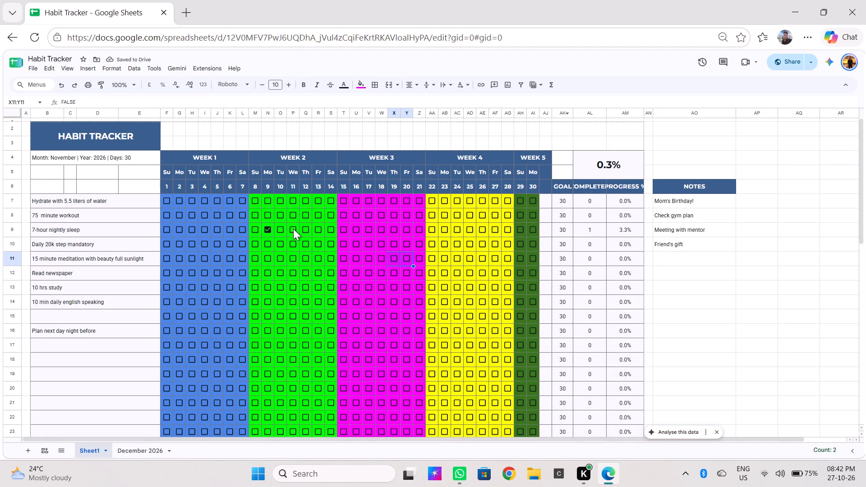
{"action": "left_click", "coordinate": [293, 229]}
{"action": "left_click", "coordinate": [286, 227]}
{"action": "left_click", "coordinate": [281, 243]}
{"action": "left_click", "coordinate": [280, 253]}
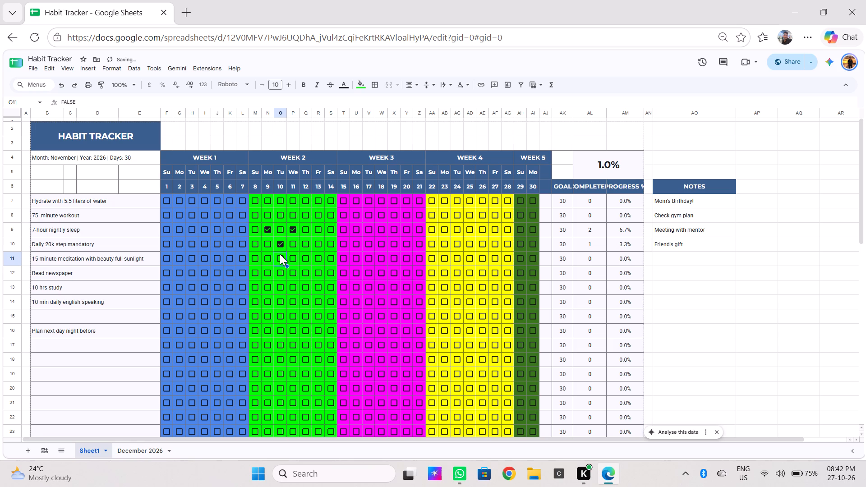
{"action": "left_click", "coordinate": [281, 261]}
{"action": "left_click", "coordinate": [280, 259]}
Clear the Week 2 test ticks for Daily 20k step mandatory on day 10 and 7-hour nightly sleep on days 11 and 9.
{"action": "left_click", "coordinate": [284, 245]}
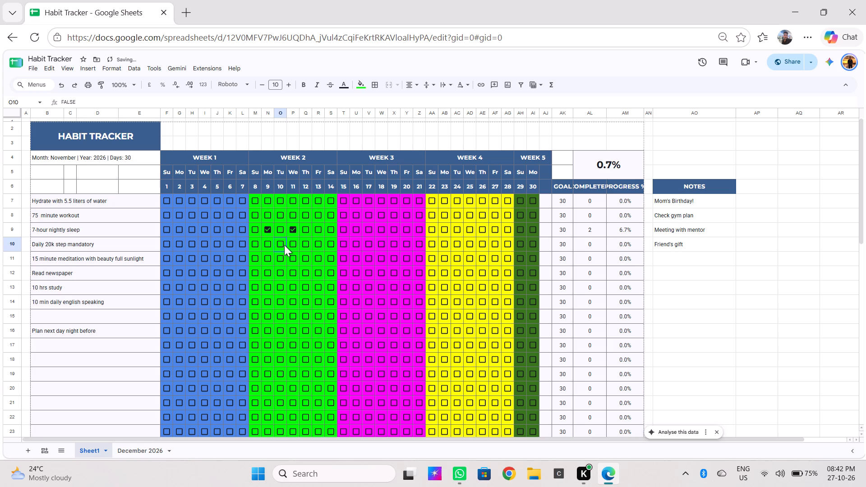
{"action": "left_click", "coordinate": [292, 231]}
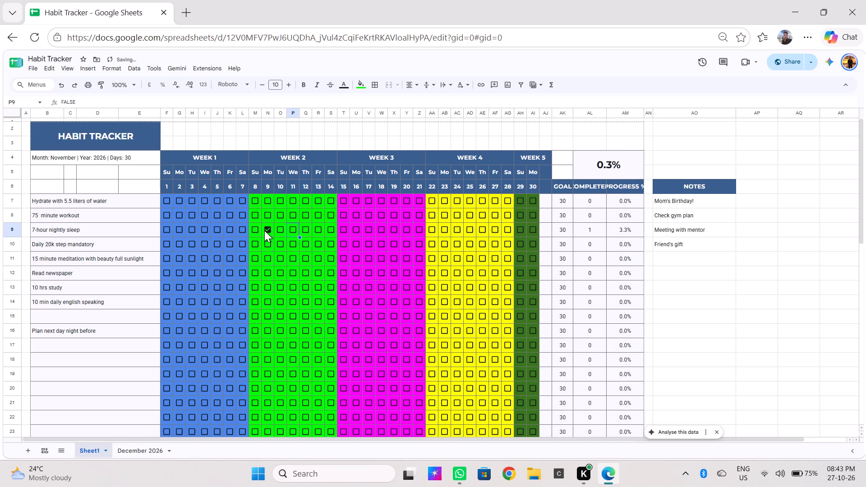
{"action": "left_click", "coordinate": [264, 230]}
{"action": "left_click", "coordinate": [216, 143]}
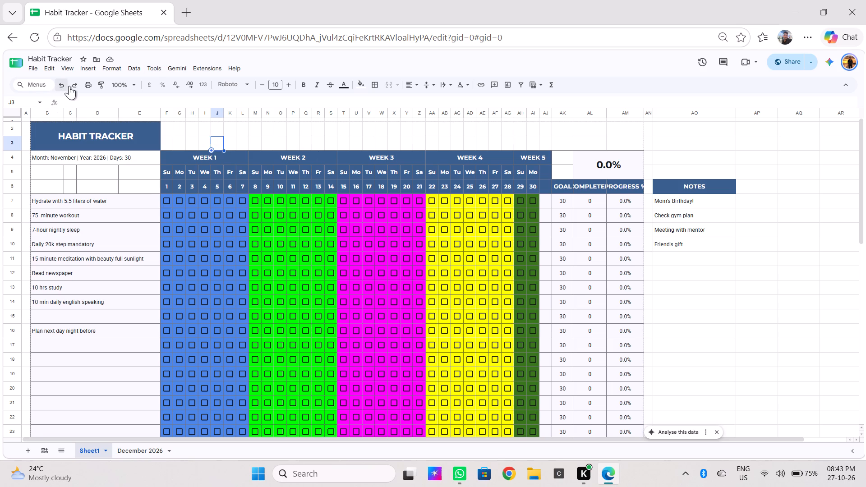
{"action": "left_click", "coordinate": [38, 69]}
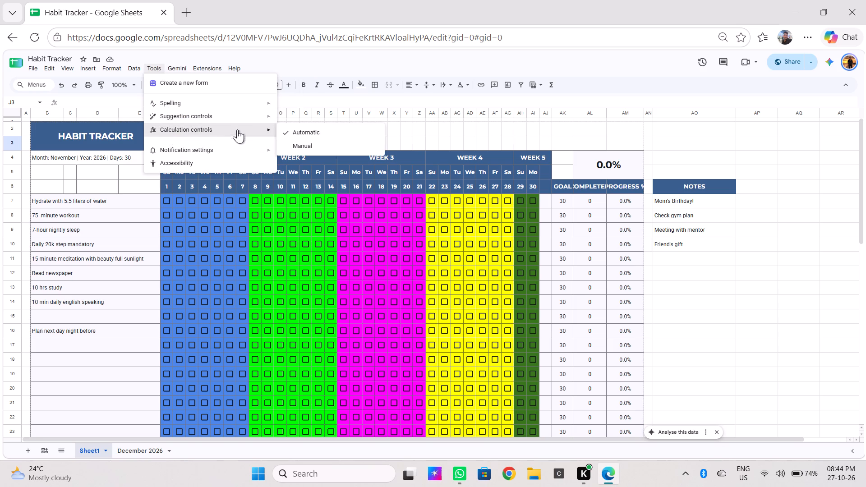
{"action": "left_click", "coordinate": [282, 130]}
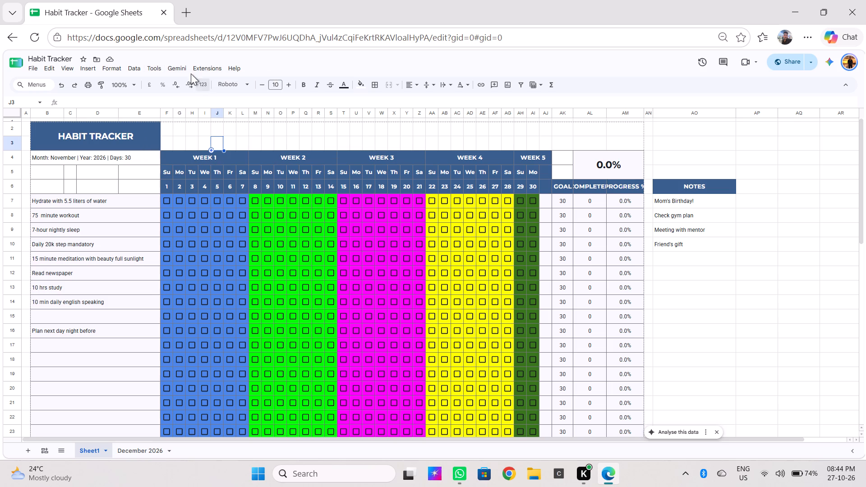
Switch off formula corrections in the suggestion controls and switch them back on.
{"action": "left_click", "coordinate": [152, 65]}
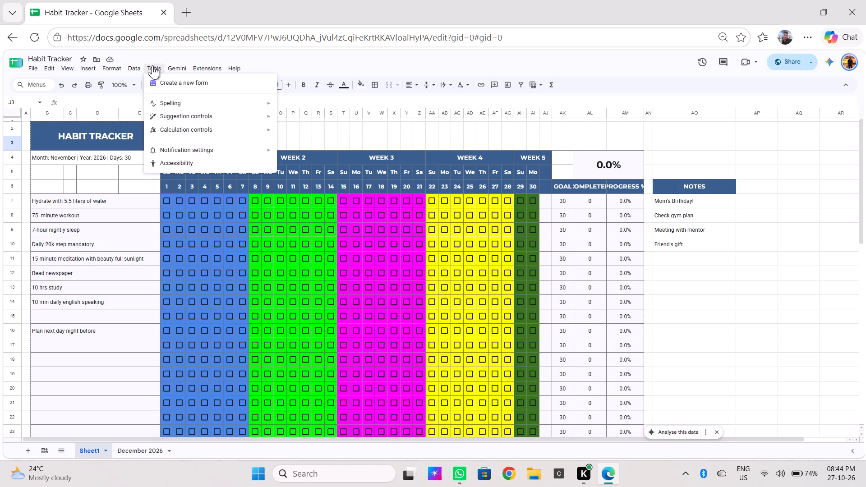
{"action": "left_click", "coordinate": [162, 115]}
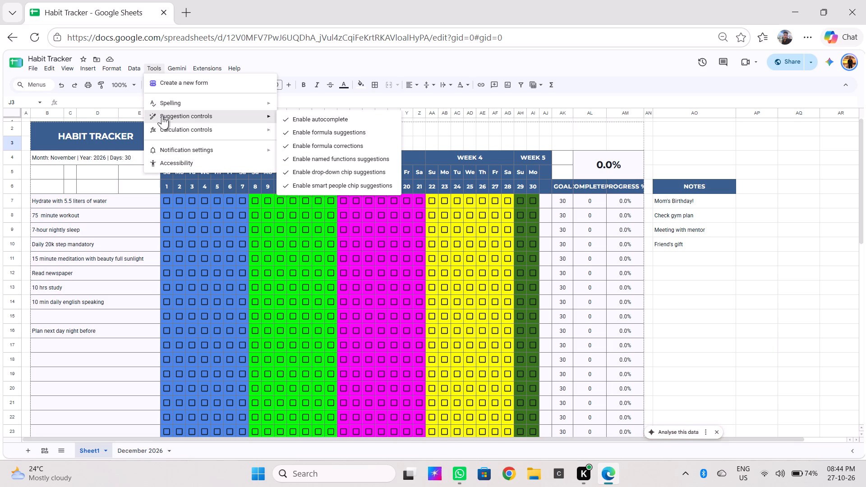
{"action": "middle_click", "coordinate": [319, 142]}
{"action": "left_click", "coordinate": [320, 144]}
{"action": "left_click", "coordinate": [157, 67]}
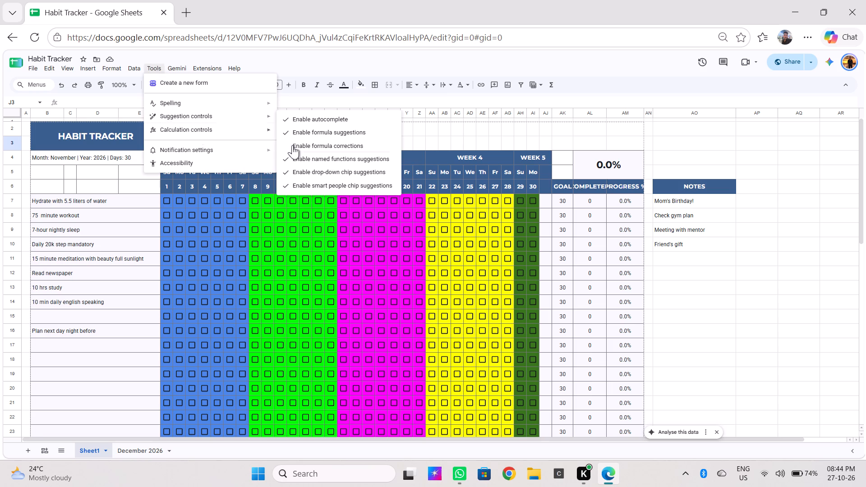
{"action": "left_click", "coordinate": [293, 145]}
Bring up the column stats for column J and examine the count chart, value frequencies and summary figures.
{"action": "left_click", "coordinate": [159, 68]}
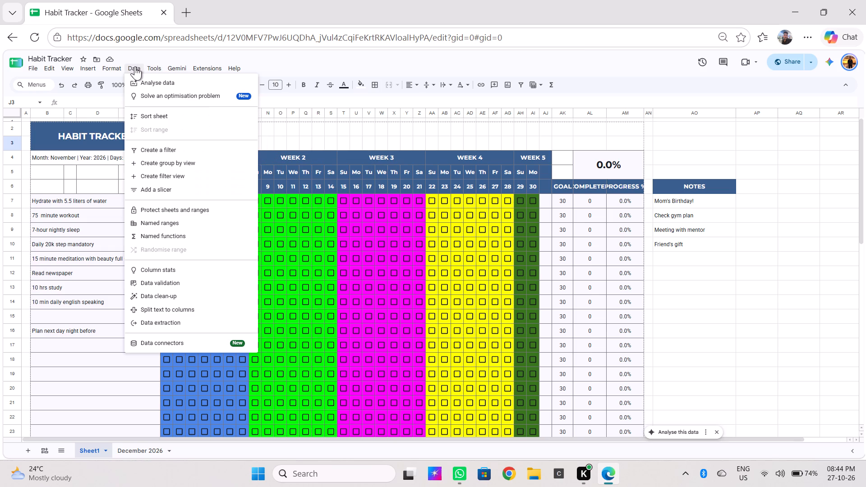
{"action": "left_click", "coordinate": [191, 271]}
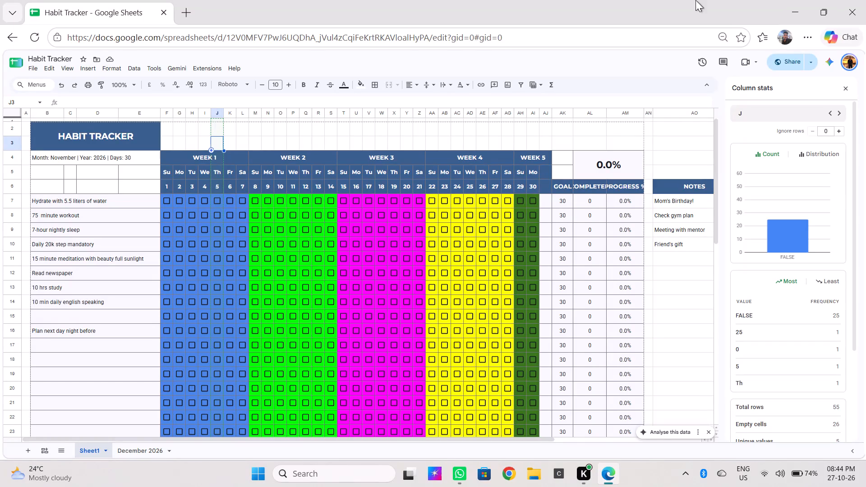
{"action": "left_click_drag", "start_coordinate": [814, 224], "coordinate": [814, 246]}
{"action": "left_click_drag", "start_coordinate": [814, 246], "coordinate": [817, 247]}
{"action": "left_click_drag", "start_coordinate": [855, 252], "coordinate": [849, 294]}
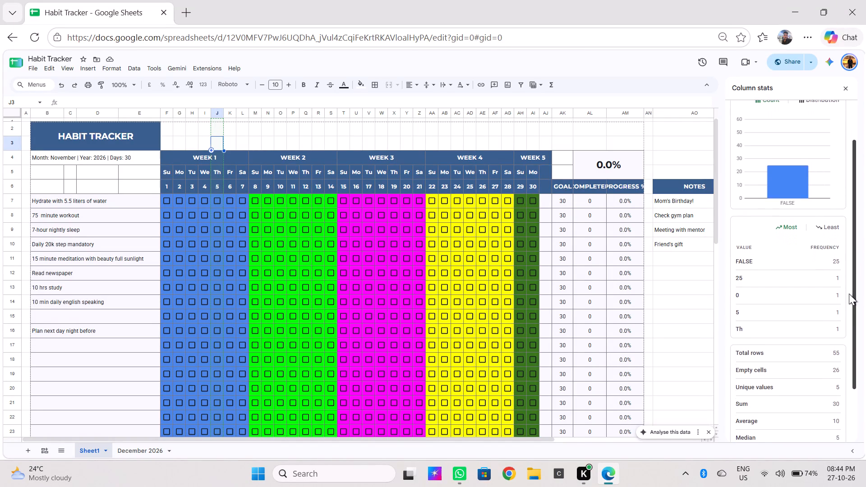
{"action": "left_click_drag", "start_coordinate": [849, 294], "coordinate": [842, 250]}
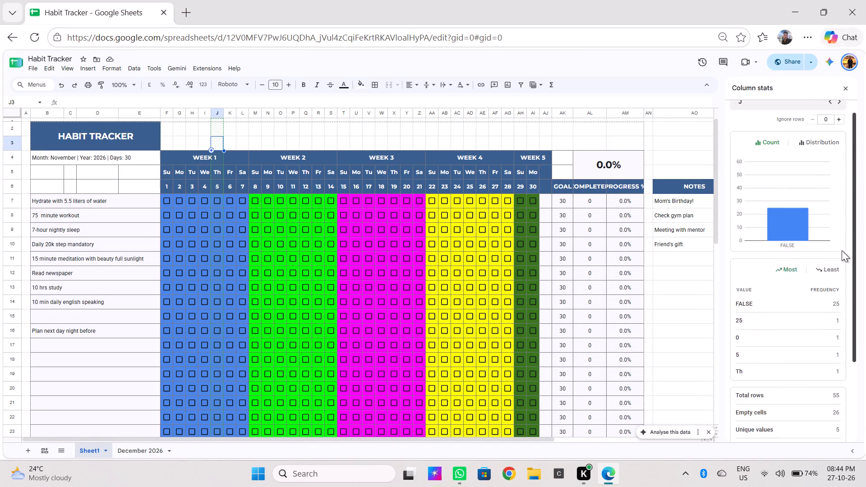
{"action": "left_click_drag", "start_coordinate": [842, 250], "coordinate": [842, 249]}
{"action": "left_click", "coordinate": [766, 234]}
{"action": "left_click", "coordinate": [780, 227]}
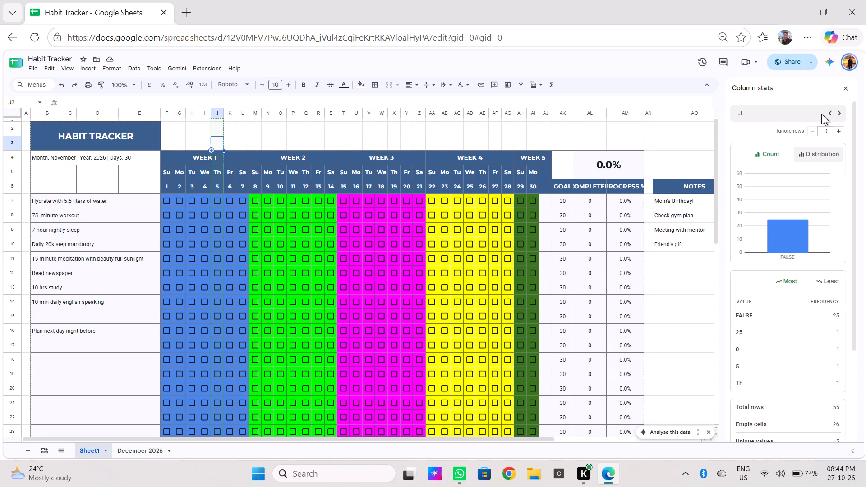
Step the column stats forward to column L and back to column G to compare the Week 1 days.
{"action": "left_click", "coordinate": [839, 114]}
{"action": "left_click", "coordinate": [839, 114]}
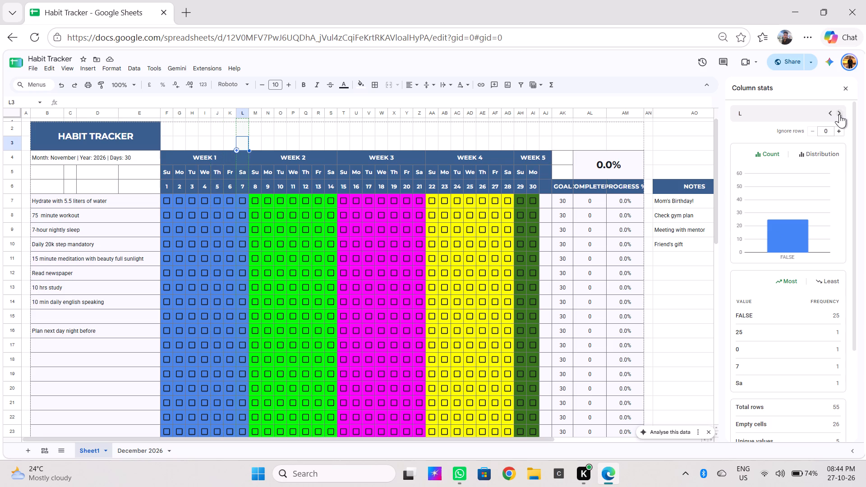
{"action": "triple_click", "coordinate": [829, 113]}
{"action": "double_click", "coordinate": [829, 113]}
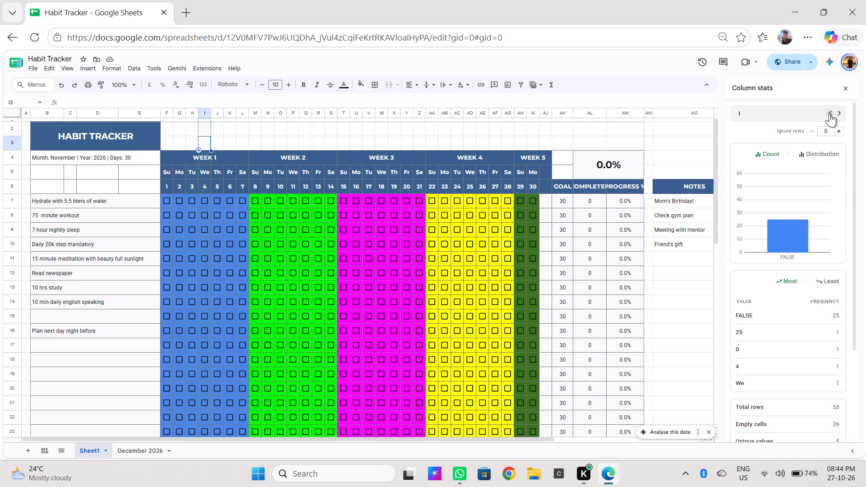
Raise the ignored rows in column G's stats to 10 and close the column stats.
{"action": "left_click", "coordinate": [838, 133]}
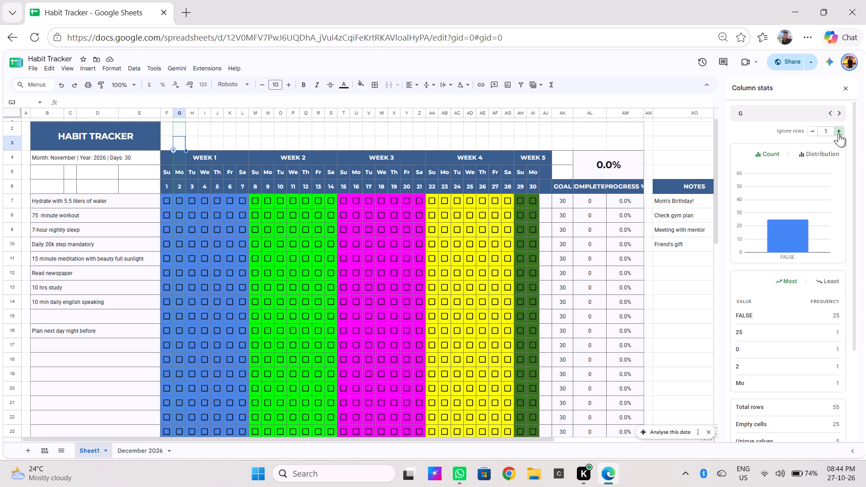
{"action": "triple_click", "coordinate": [838, 133]}
{"action": "double_click", "coordinate": [838, 133]}
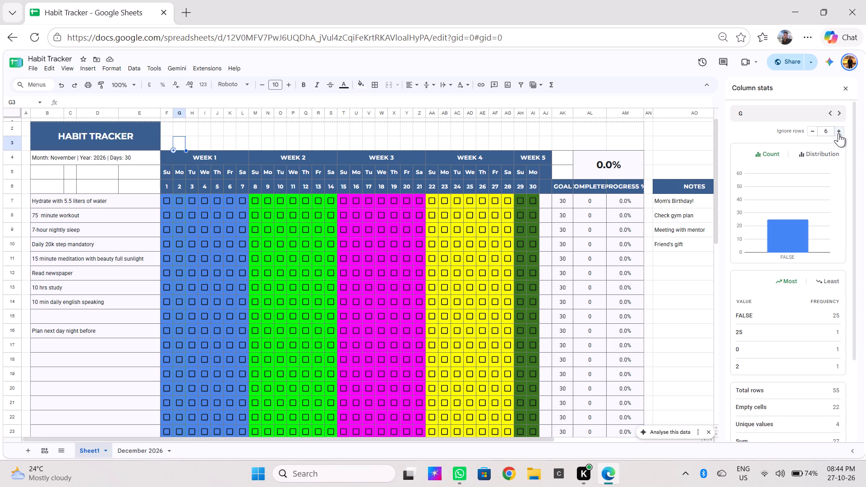
{"action": "left_click", "coordinate": [838, 133]}
{"action": "left_click", "coordinate": [838, 133]}
{"action": "triple_click", "coordinate": [838, 133]}
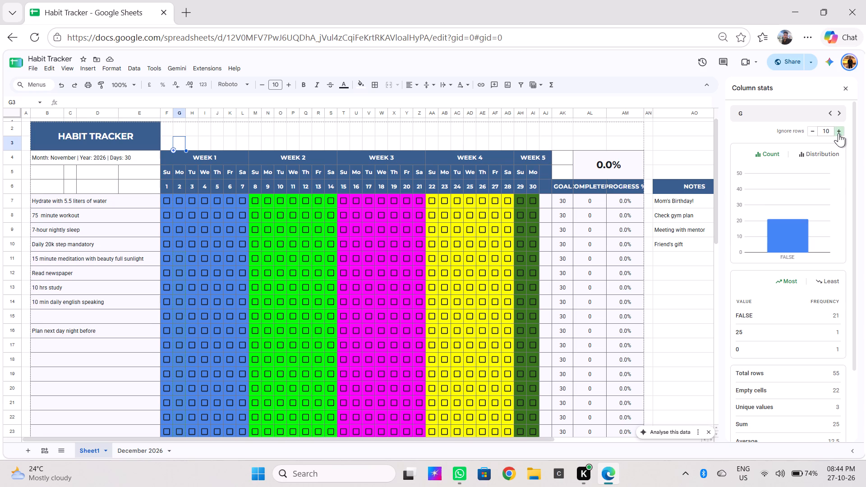
{"action": "left_click", "coordinate": [841, 86]}
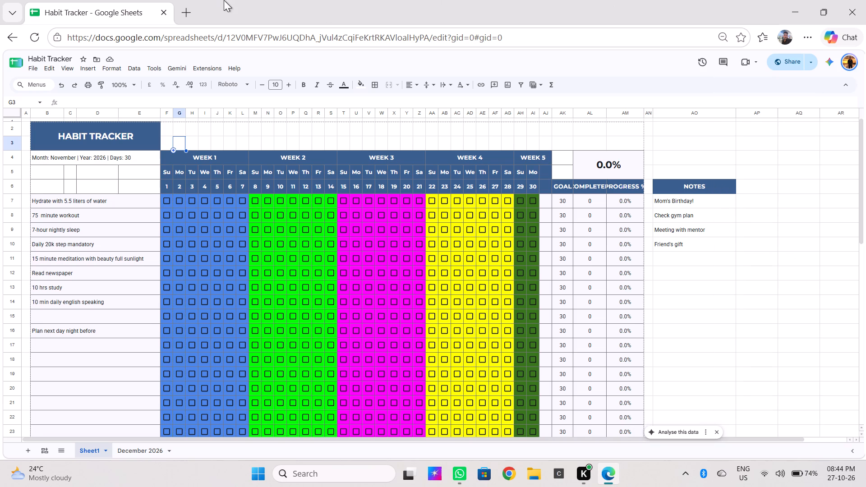
Open the named ranges for the sheet.
{"action": "left_click", "coordinate": [134, 70]}
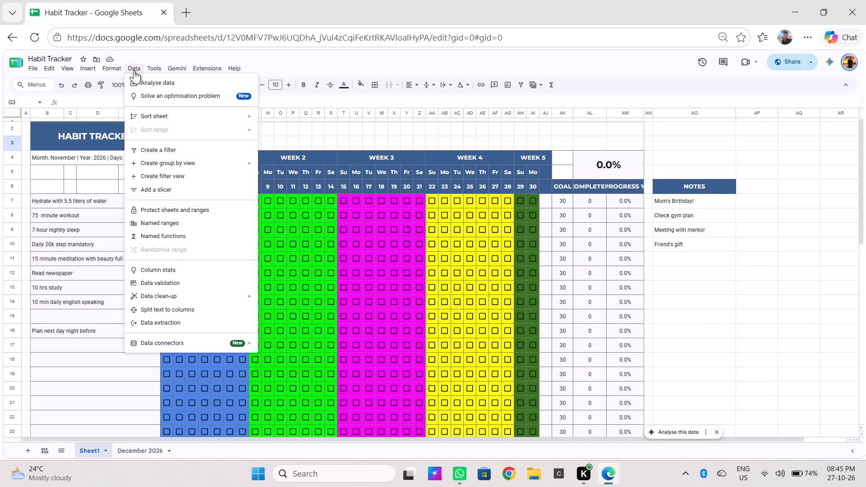
{"action": "left_click_drag", "start_coordinate": [198, 215], "coordinate": [198, 218]}
{"action": "left_click_drag", "start_coordinate": [198, 218], "coordinate": [199, 221]}
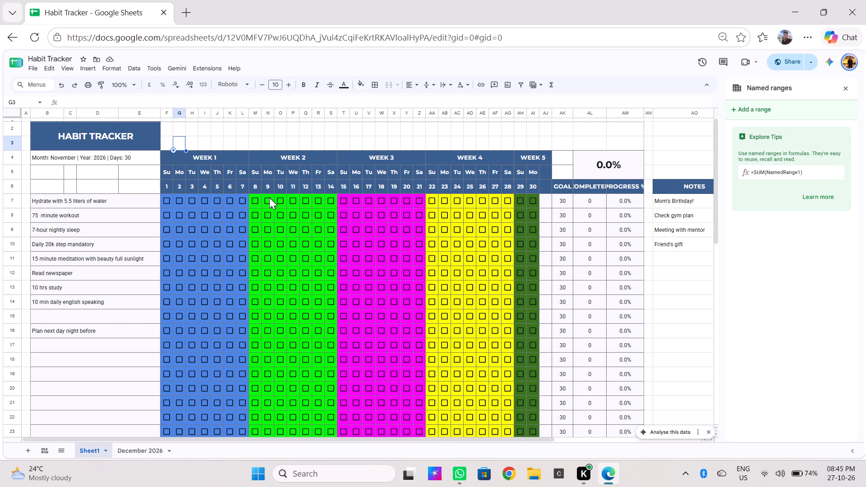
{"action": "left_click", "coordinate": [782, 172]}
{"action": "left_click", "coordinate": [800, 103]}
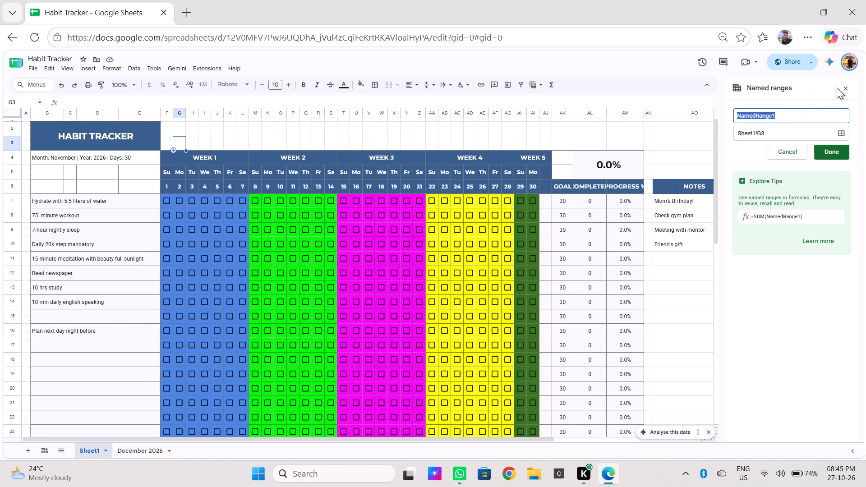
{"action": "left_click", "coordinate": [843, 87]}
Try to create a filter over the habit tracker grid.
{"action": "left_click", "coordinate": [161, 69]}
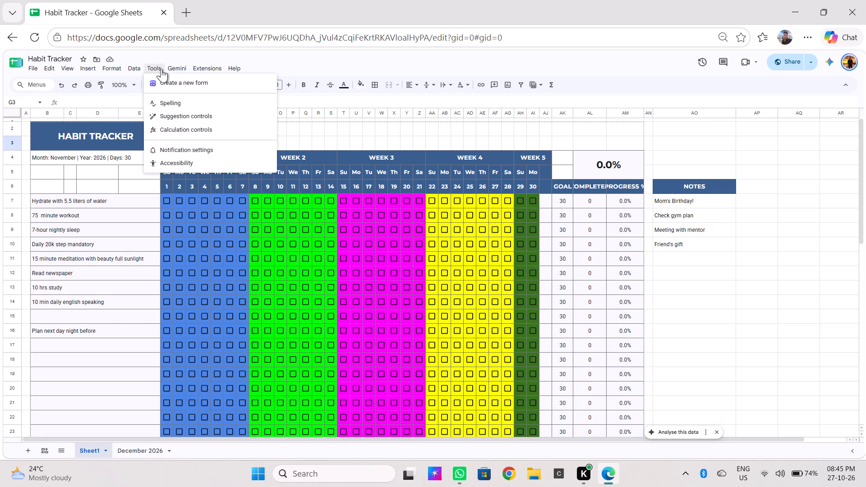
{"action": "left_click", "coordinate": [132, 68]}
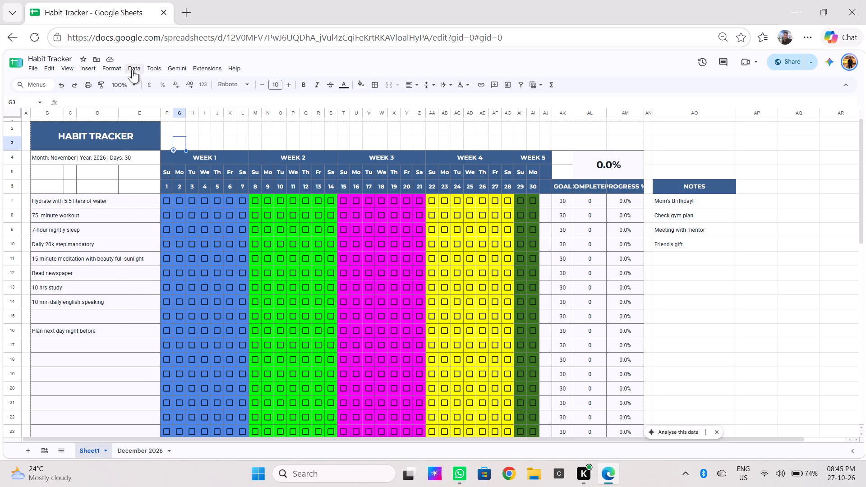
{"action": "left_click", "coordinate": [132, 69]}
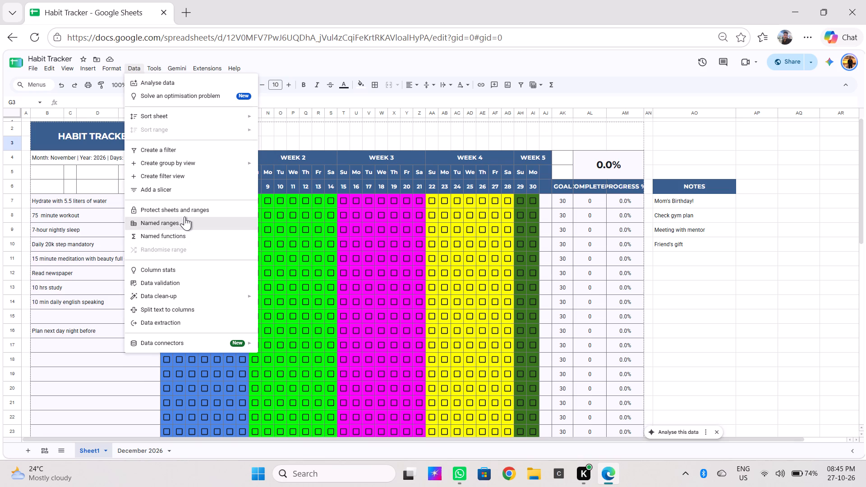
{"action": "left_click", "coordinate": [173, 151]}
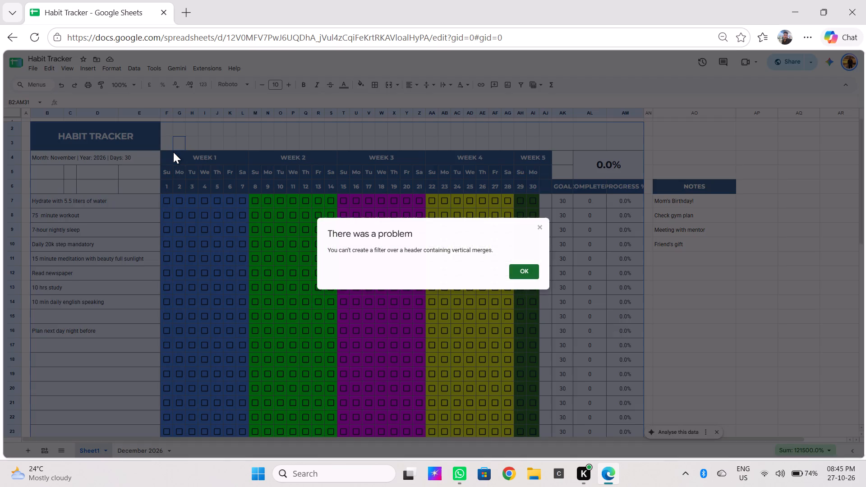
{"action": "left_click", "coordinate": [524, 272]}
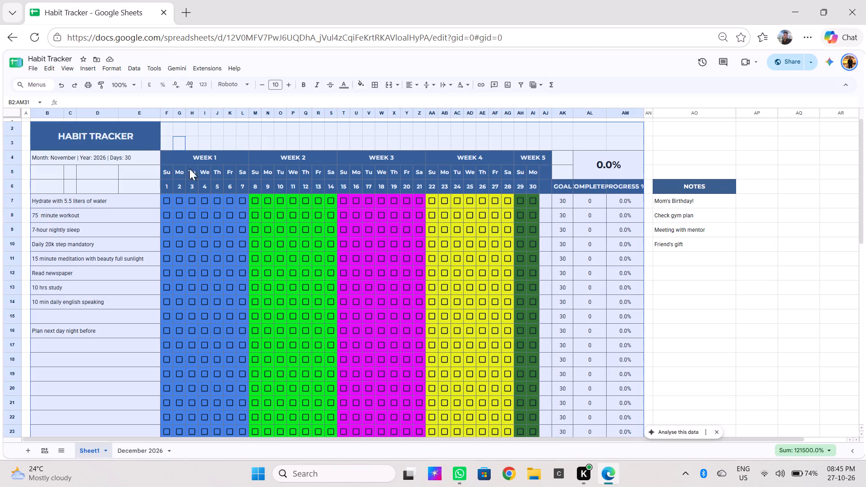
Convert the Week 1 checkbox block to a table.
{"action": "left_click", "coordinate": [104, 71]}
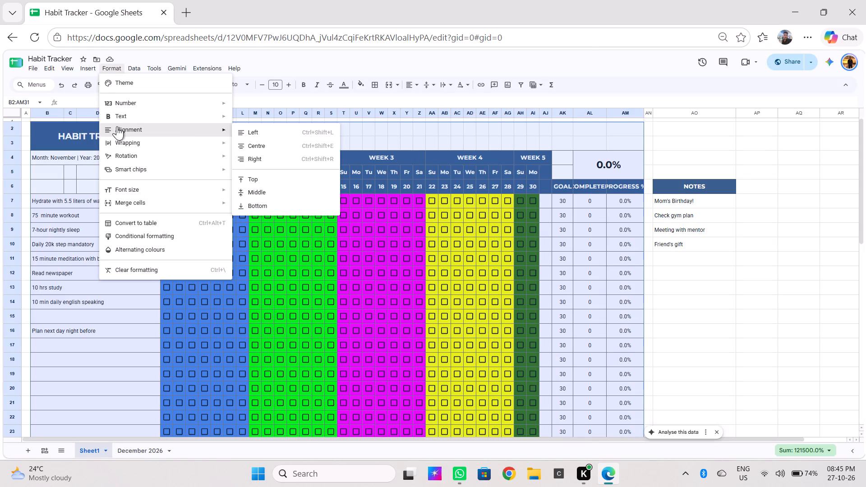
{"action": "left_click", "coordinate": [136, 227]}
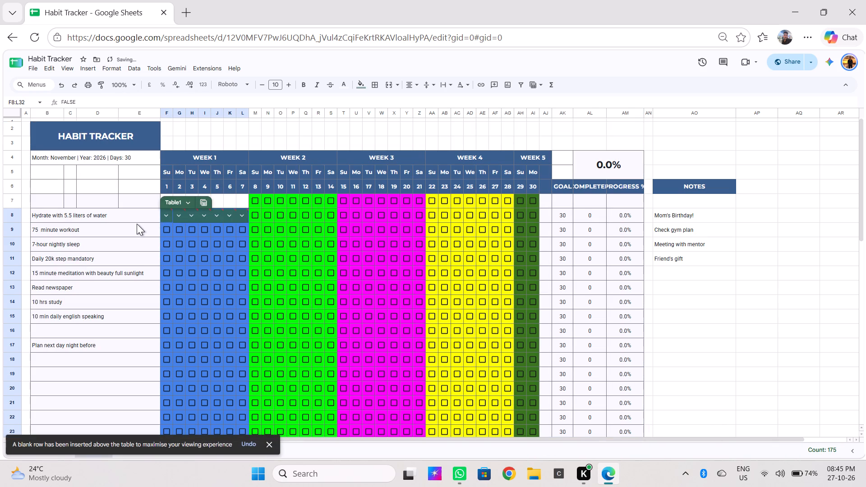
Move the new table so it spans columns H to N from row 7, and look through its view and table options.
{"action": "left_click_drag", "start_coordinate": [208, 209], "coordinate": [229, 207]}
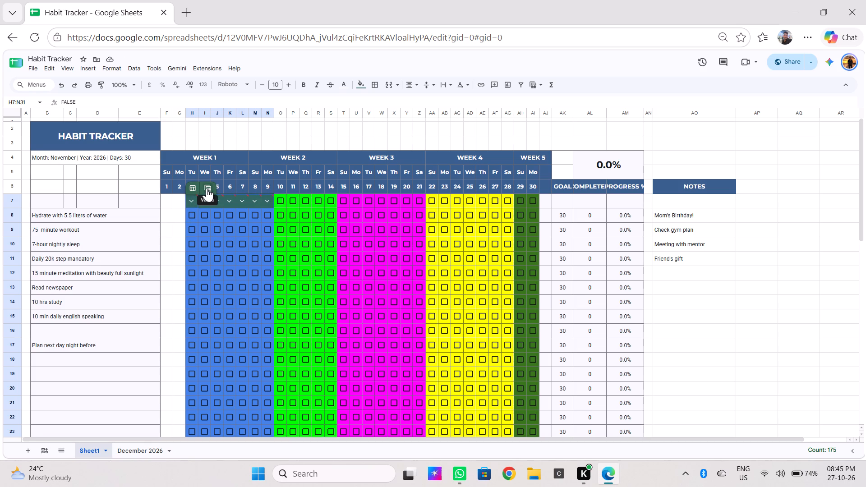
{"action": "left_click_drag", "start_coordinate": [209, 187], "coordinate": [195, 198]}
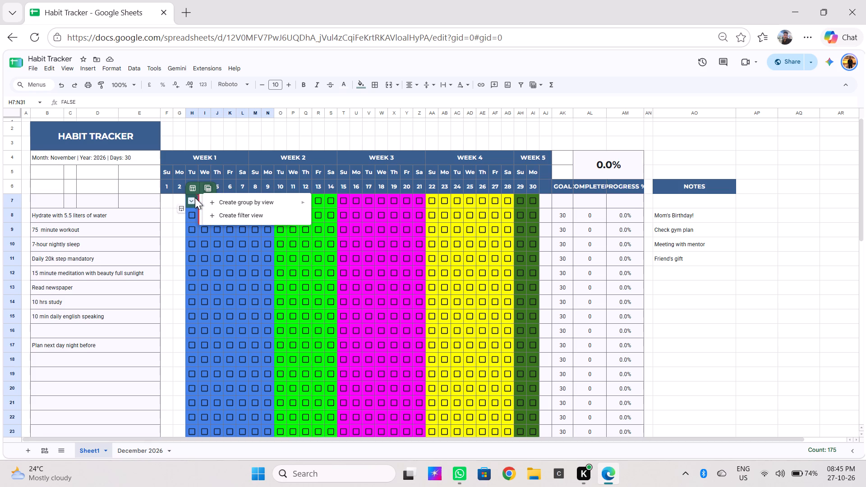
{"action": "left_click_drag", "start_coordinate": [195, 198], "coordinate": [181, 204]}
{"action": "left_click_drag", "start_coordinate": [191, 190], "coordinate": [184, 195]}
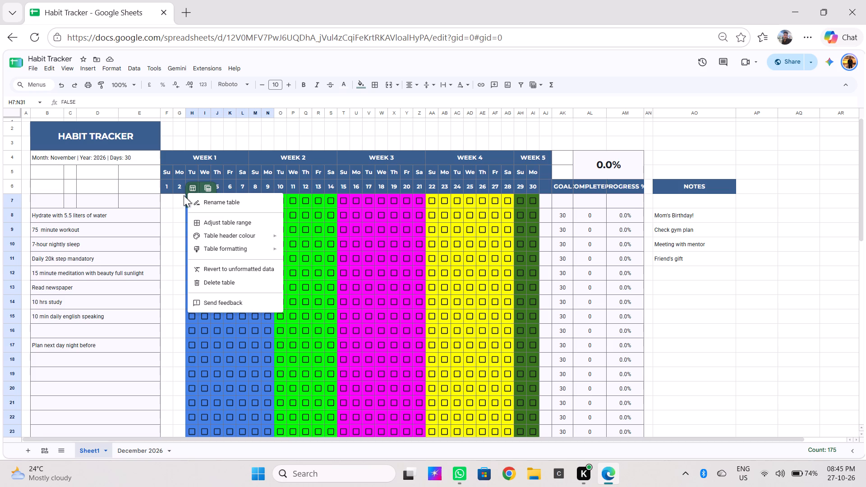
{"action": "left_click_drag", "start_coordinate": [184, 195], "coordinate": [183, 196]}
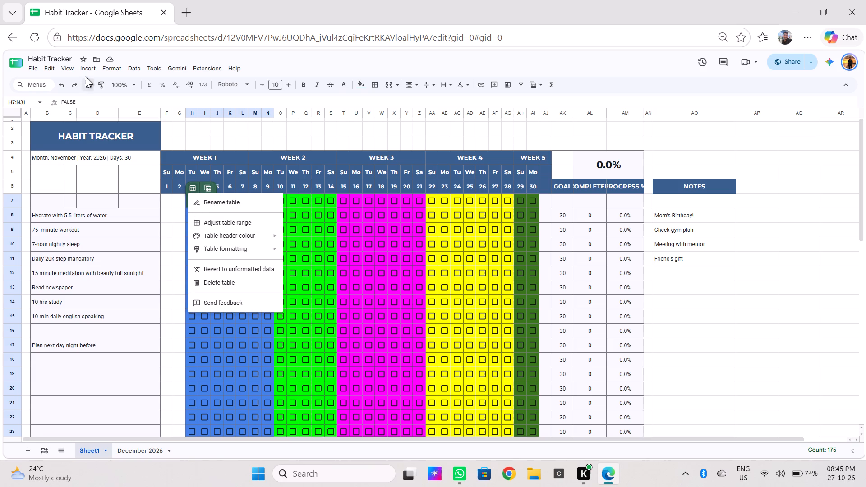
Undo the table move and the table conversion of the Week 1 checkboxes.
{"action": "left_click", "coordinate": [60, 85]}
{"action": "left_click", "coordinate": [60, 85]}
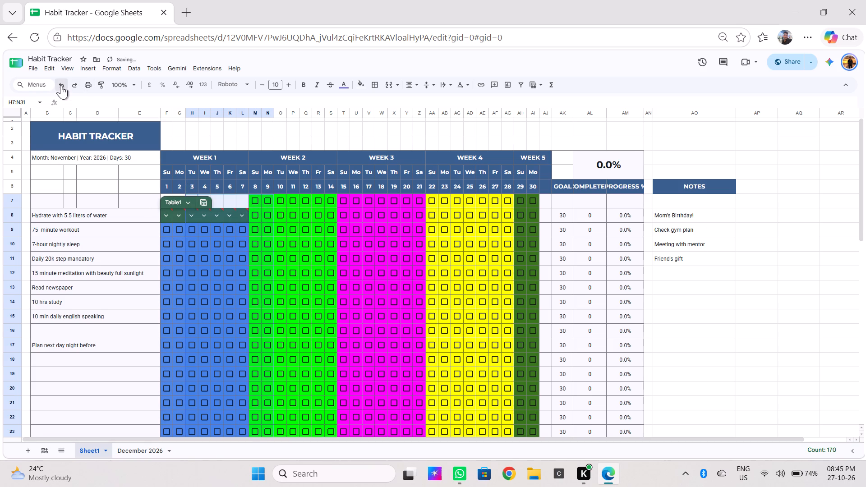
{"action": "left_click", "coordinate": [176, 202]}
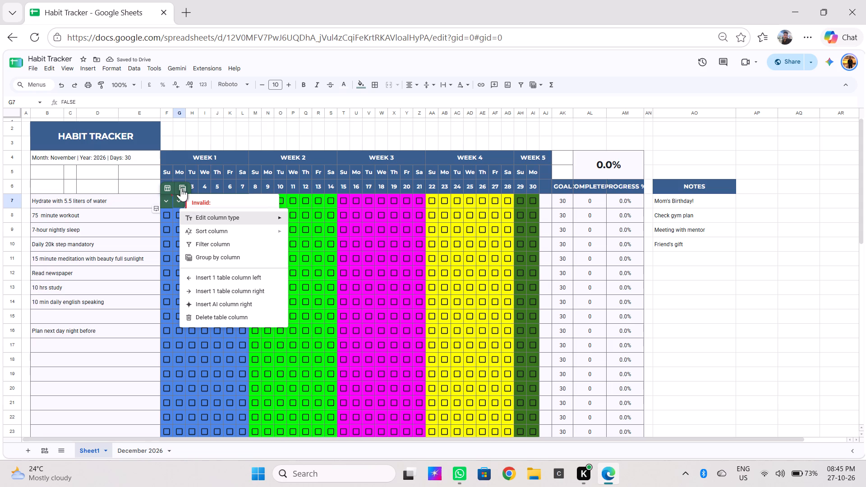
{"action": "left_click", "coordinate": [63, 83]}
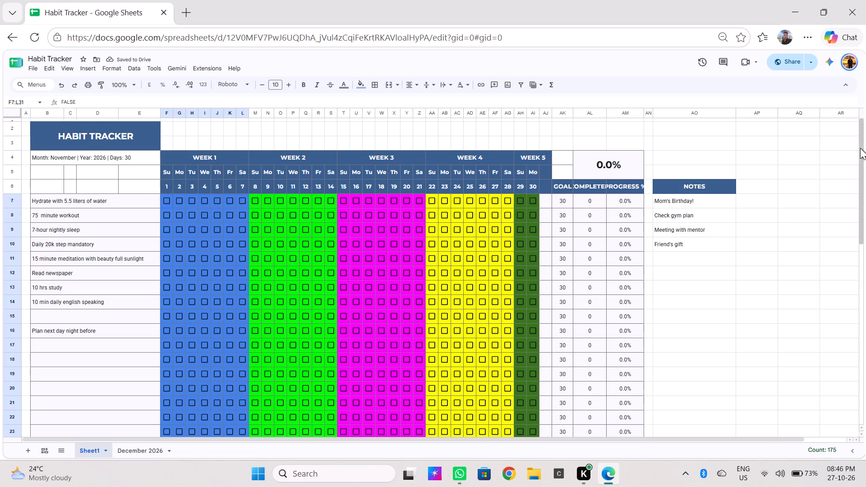
Open a new browser tab alongside the habit tracker.
{"action": "left_click_drag", "start_coordinate": [863, 149], "coordinate": [863, 263]}
{"action": "left_click", "coordinate": [185, 15]}
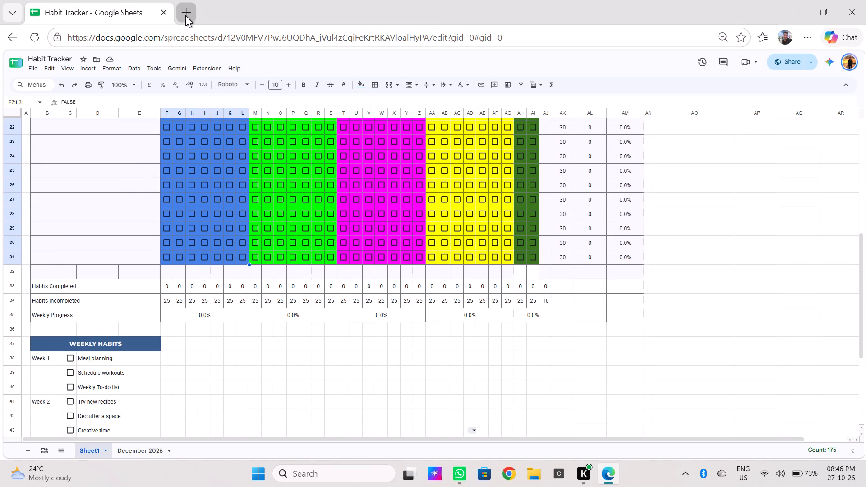
{"action": "left_click_drag", "start_coordinate": [467, 299], "coordinate": [520, 386]}
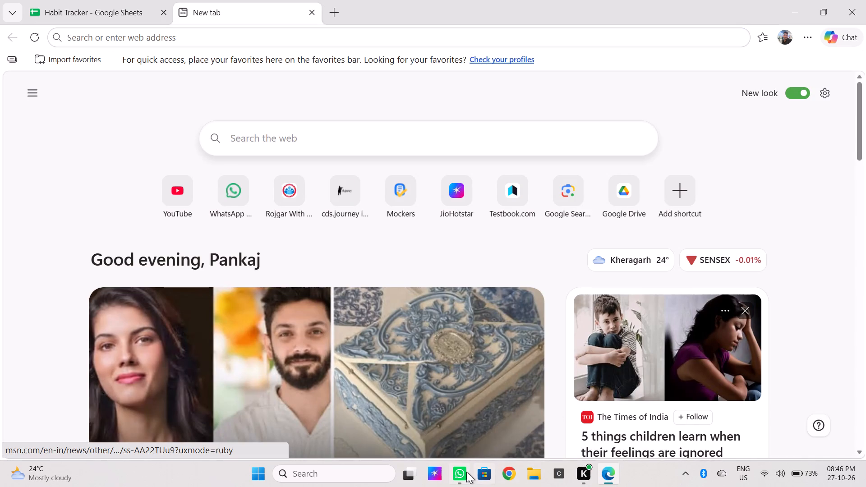
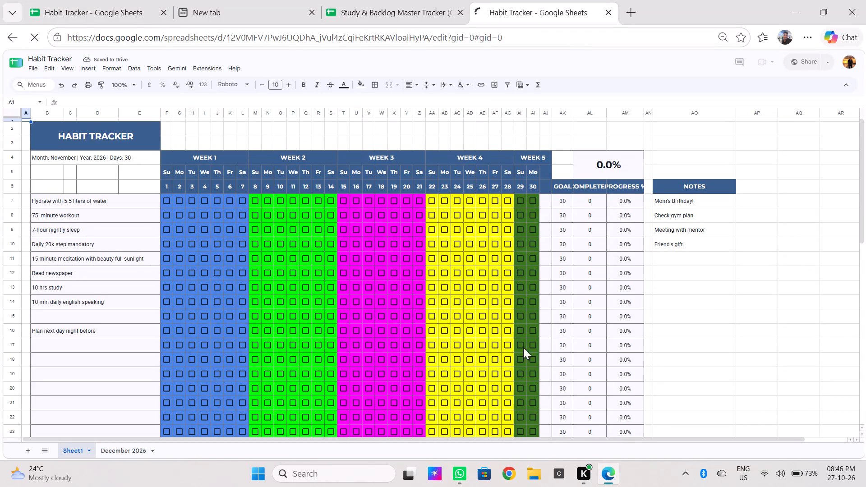
Switch from the habit tracker to WhatsApp.
{"action": "left_click", "coordinate": [463, 472]}
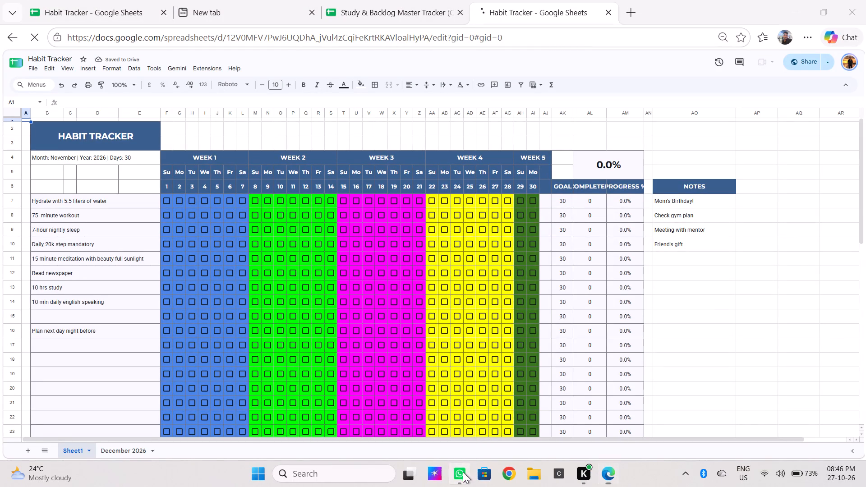
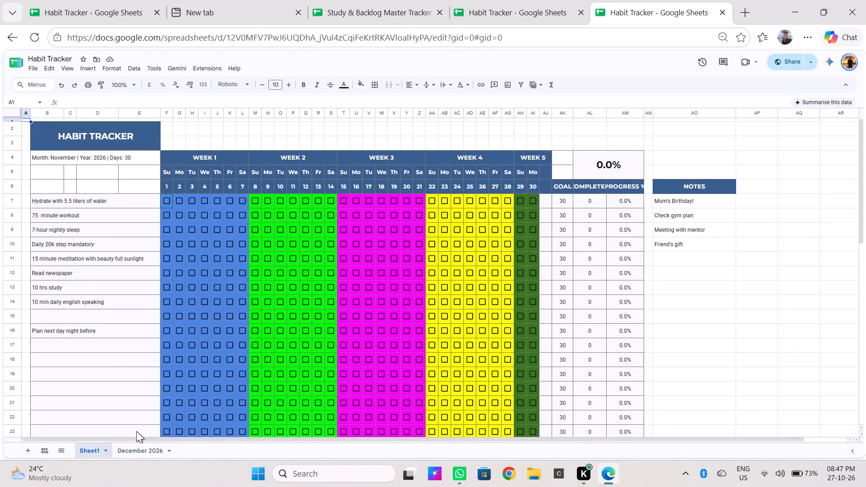
Open the December 2026 sheet and bring up the data range settings of the Daily Completion Trend chart.
{"action": "left_click", "coordinate": [142, 451]}
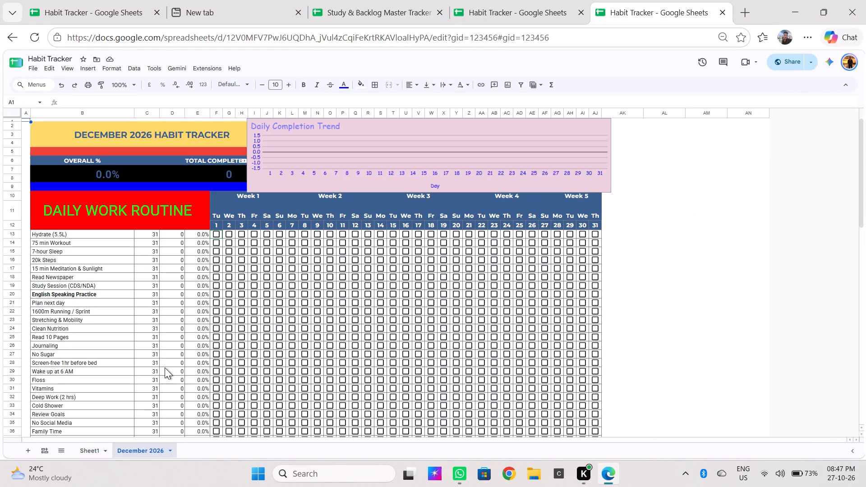
{"action": "left_click", "coordinate": [366, 162]}
{"action": "right_click", "coordinate": [366, 162]}
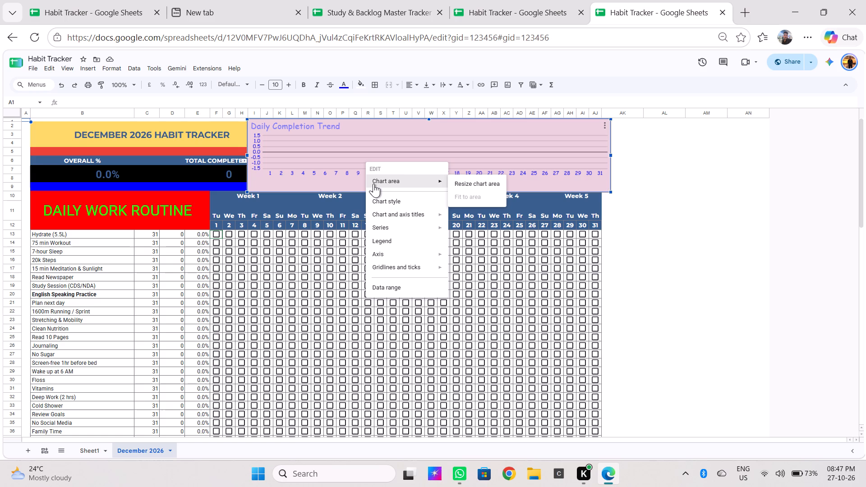
{"action": "left_click", "coordinate": [415, 285]}
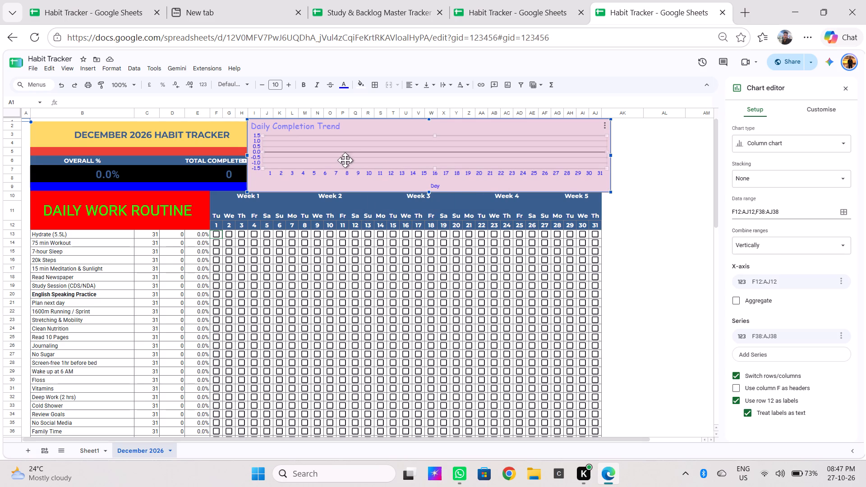
{"action": "right_click", "coordinate": [368, 175]}
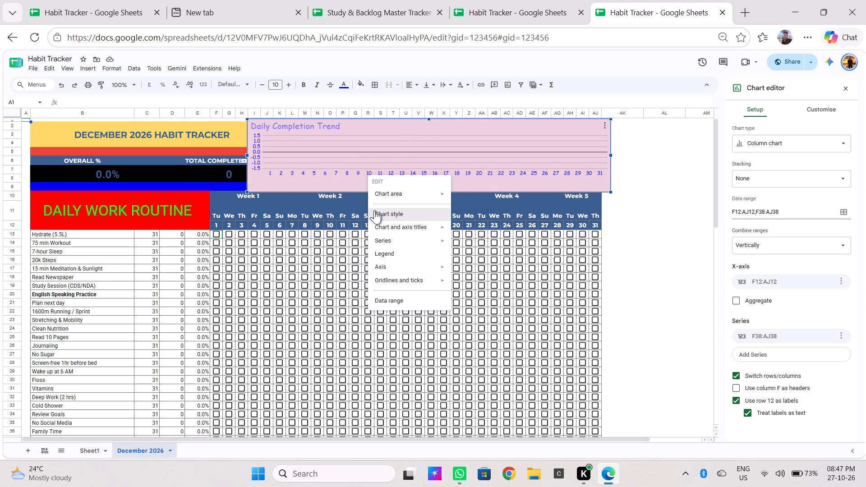
{"action": "right_click", "coordinate": [286, 153]}
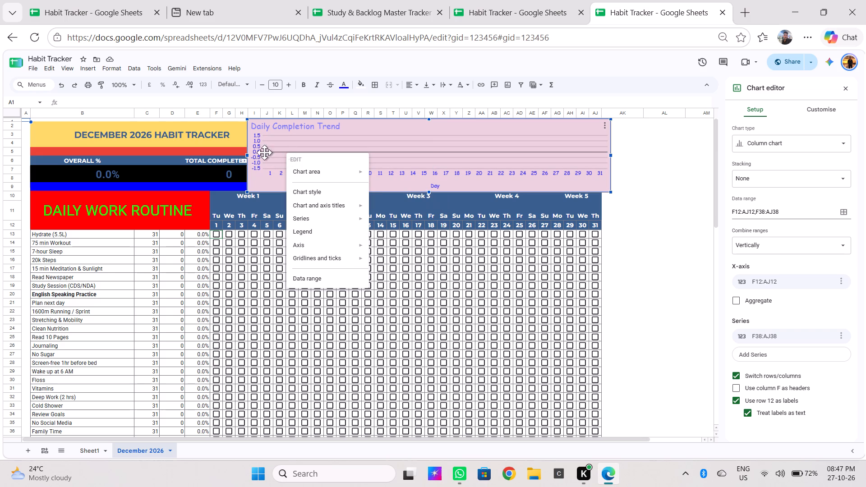
Move the Daily Completion Trend chart clear of the Daily Average block, so it starts at about column M near row 2.
{"action": "left_click", "coordinate": [250, 121]}
{"action": "left_click_drag", "start_coordinate": [250, 121], "coordinate": [314, 171]}
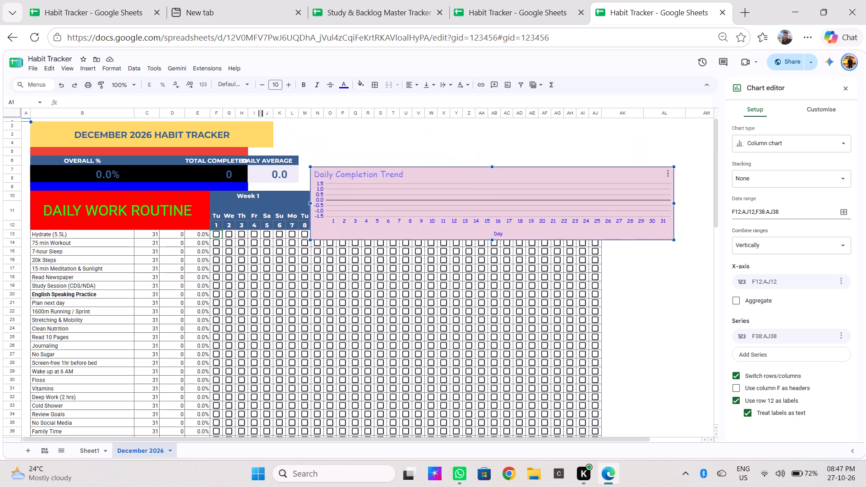
{"action": "left_click_drag", "start_coordinate": [314, 171], "coordinate": [272, 127]}
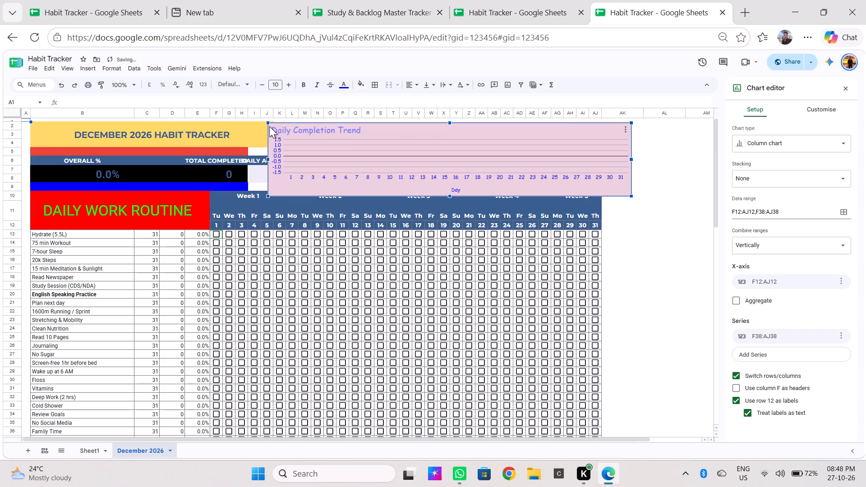
{"action": "left_click_drag", "start_coordinate": [267, 123], "coordinate": [340, 123]}
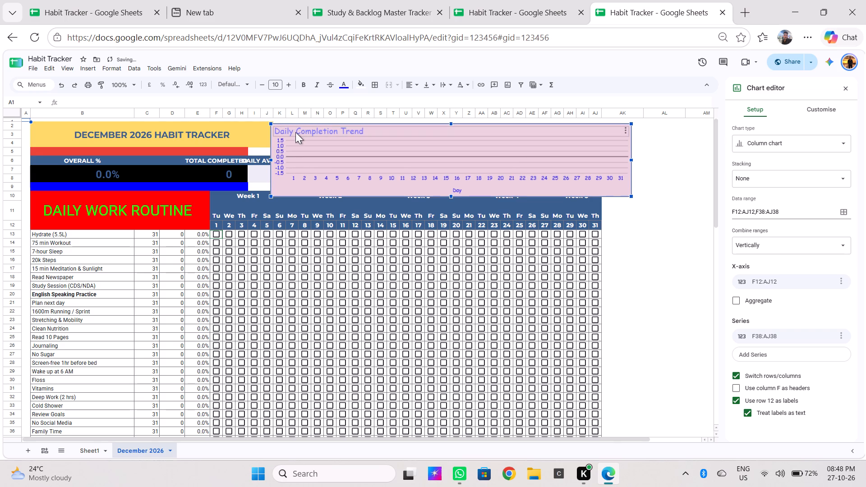
{"action": "left_click_drag", "start_coordinate": [307, 143], "coordinate": [351, 142]}
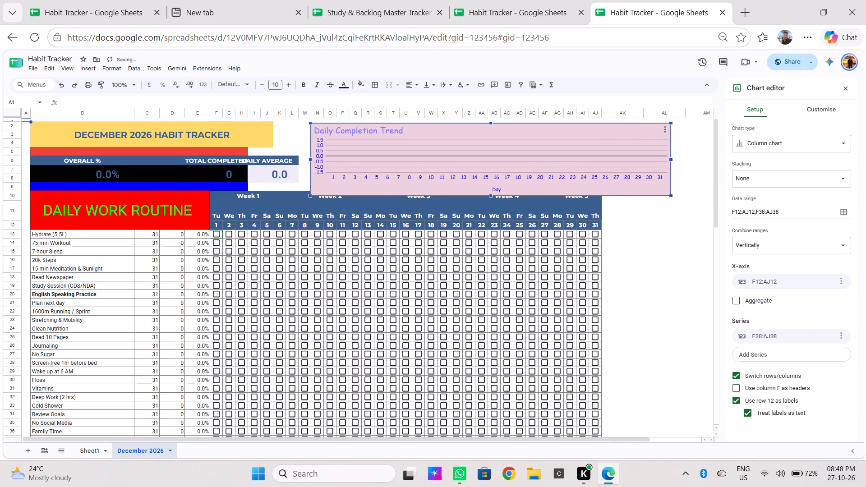
{"action": "left_click_drag", "start_coordinate": [351, 142], "coordinate": [324, 136]}
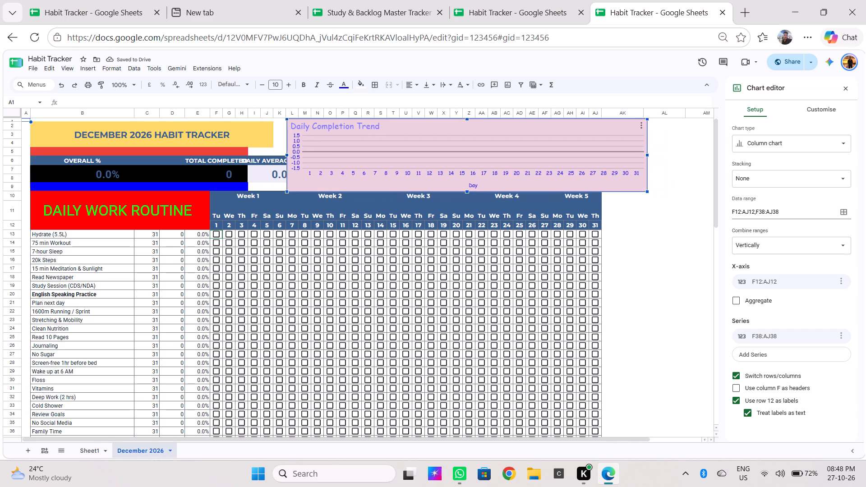
{"action": "left_click_drag", "start_coordinate": [324, 136], "coordinate": [343, 125]}
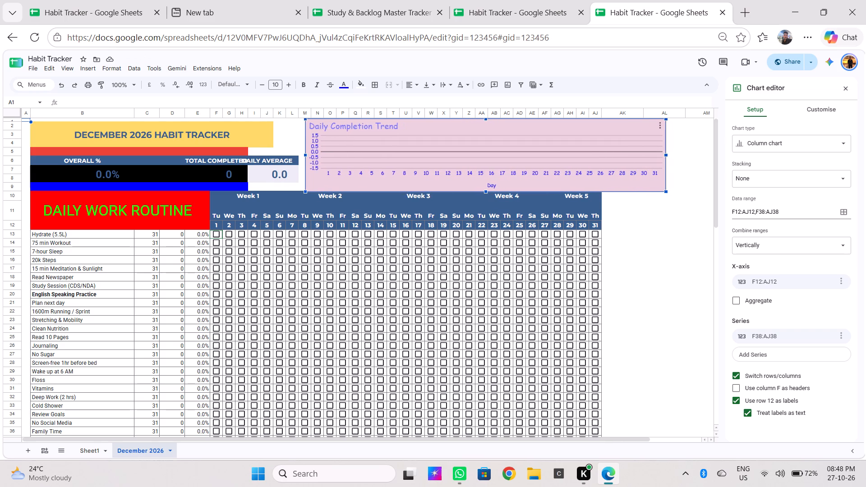
{"action": "left_click_drag", "start_coordinate": [343, 125], "coordinate": [341, 125]}
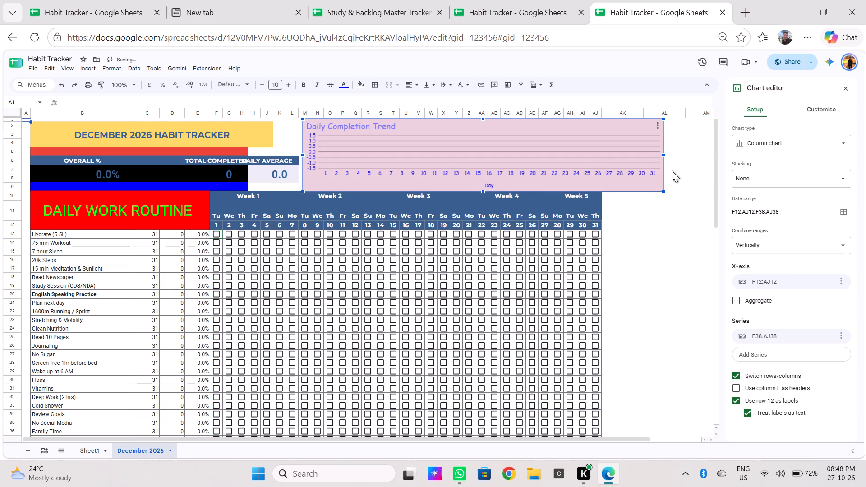
Resize the Daily Completion Trend chart to span about columns M to AJ, fitting just above the week headers.
{"action": "left_click_drag", "start_coordinate": [663, 193], "coordinate": [596, 188]}
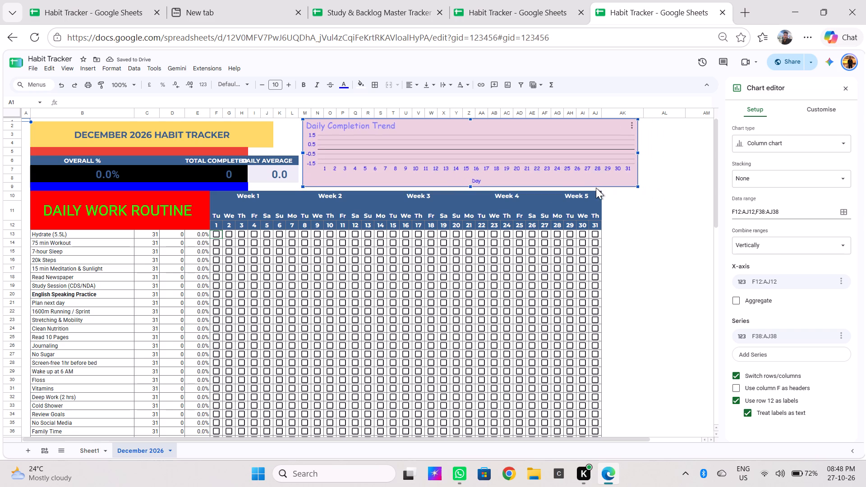
{"action": "left_click_drag", "start_coordinate": [596, 188], "coordinate": [552, 173]}
{"action": "left_click_drag", "start_coordinate": [423, 152], "coordinate": [419, 154]}
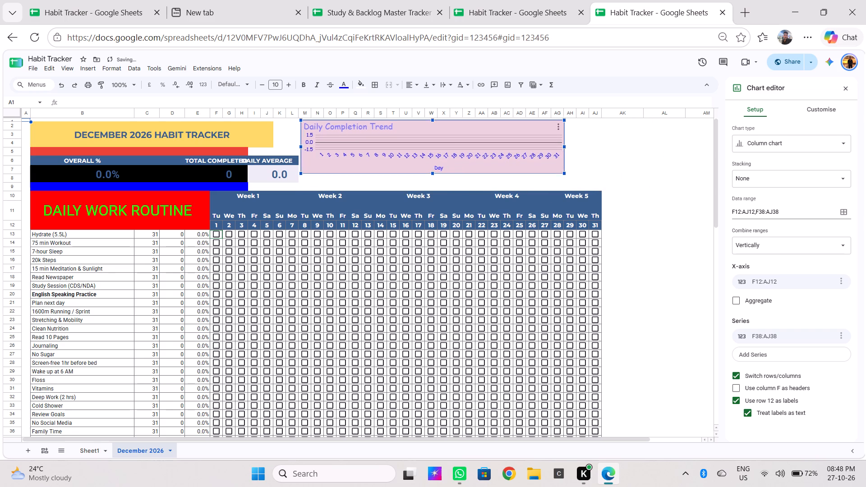
{"action": "left_click_drag", "start_coordinate": [419, 154], "coordinate": [416, 155]}
{"action": "left_click_drag", "start_coordinate": [430, 175], "coordinate": [429, 186]}
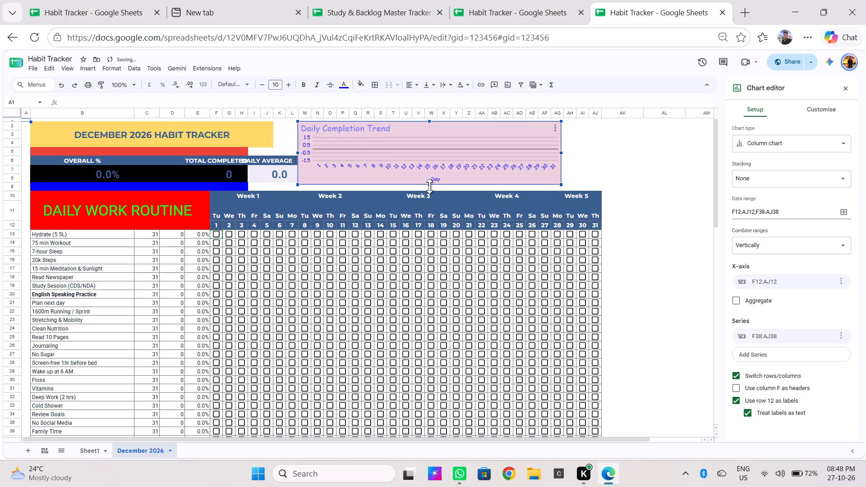
{"action": "left_click_drag", "start_coordinate": [429, 186], "coordinate": [429, 190]}
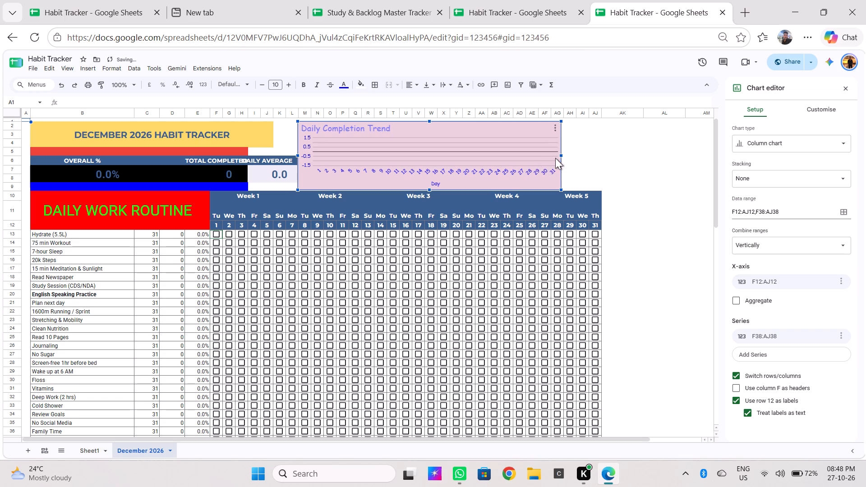
{"action": "left_click_drag", "start_coordinate": [562, 154], "coordinate": [602, 156]}
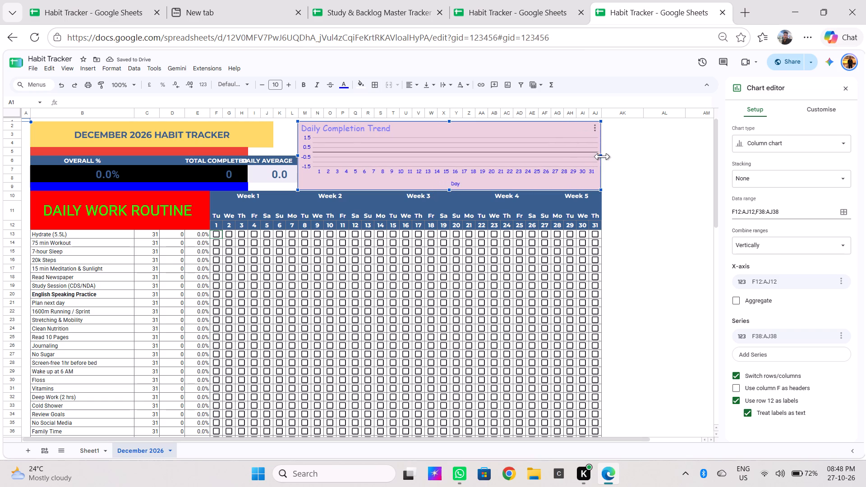
{"action": "left_click_drag", "start_coordinate": [602, 156], "coordinate": [603, 156]}
Extend the yellow December 2026 title banner by autofilling it into K2:S4, up to and behind the chart.
{"action": "left_click", "coordinate": [267, 137]}
{"action": "left_click", "coordinate": [281, 149]}
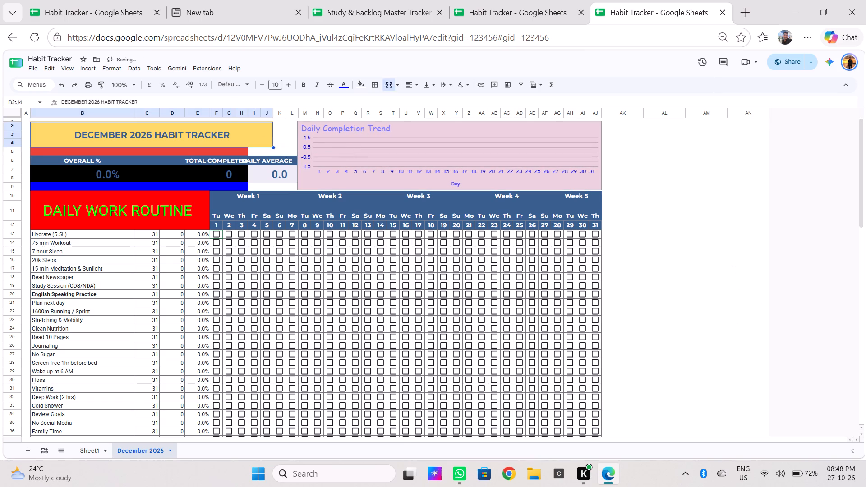
{"action": "left_click", "coordinate": [283, 131]}
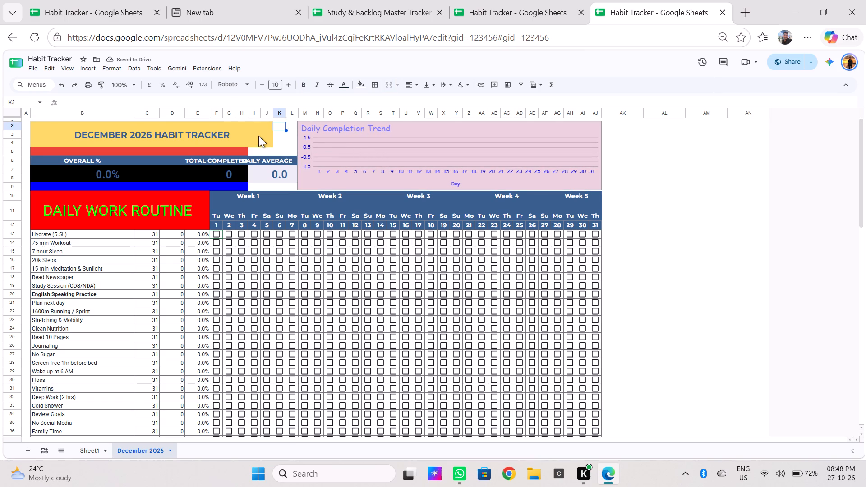
{"action": "left_click", "coordinate": [258, 136]}
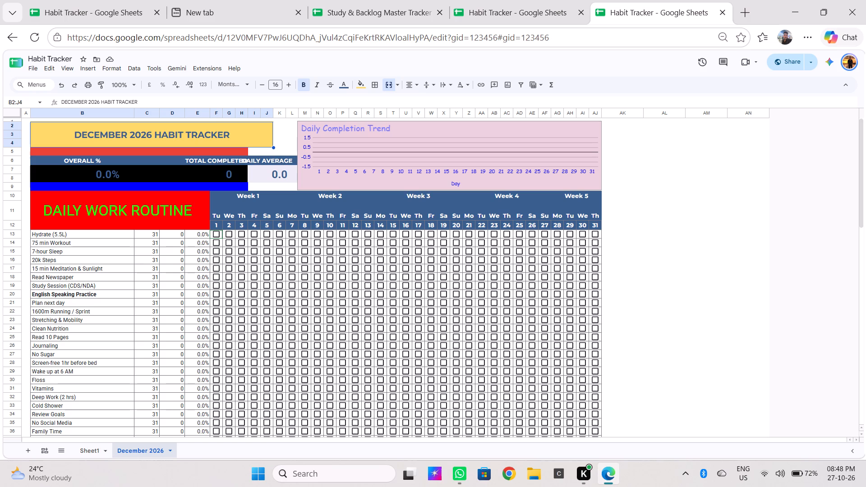
{"action": "left_click_drag", "start_coordinate": [273, 146], "coordinate": [292, 145]}
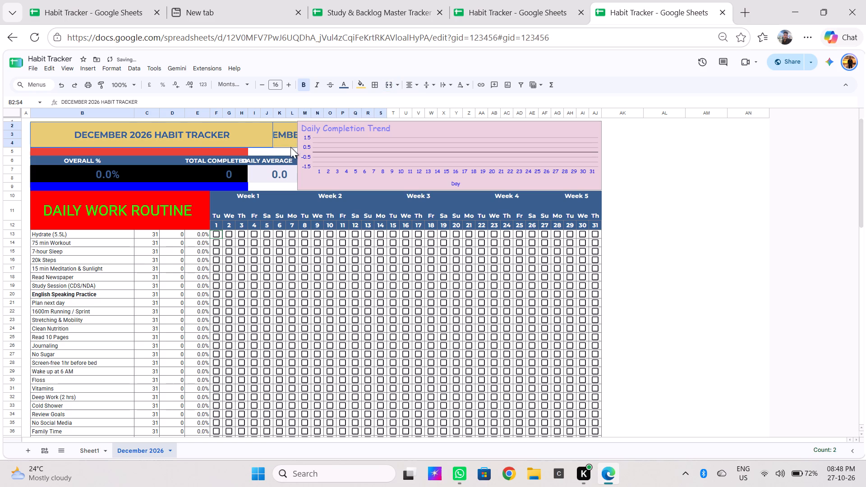
{"action": "left_click", "coordinate": [249, 131]}
Delete the duplicated title text from the extended banner cells K2:S4, keeping their yellow fill.
{"action": "left_click", "coordinate": [285, 135]}
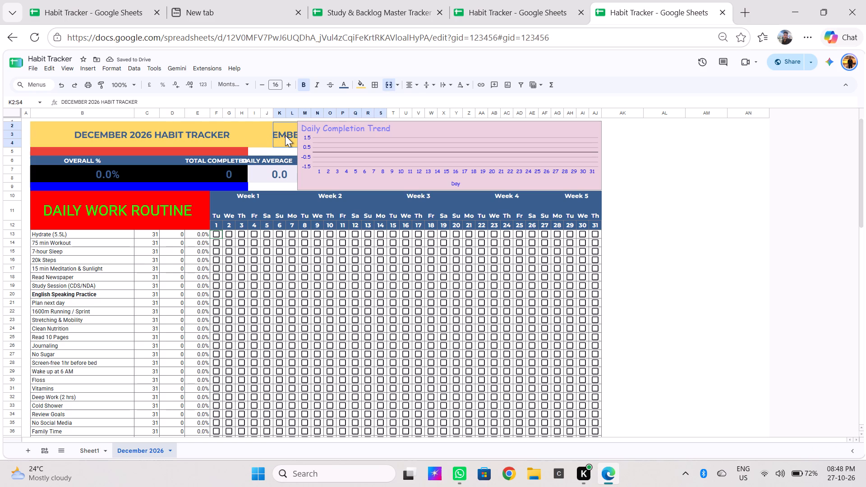
{"action": "left_click", "coordinate": [285, 135]}
{"action": "double_click", "coordinate": [285, 135]}
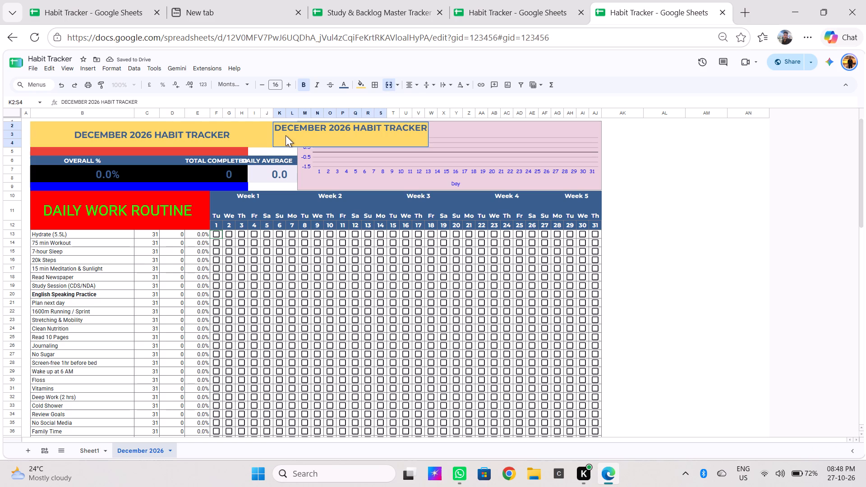
{"action": "left_click_drag", "start_coordinate": [424, 132], "coordinate": [273, 150]}
{"action": "key", "text": "BackSpace"}
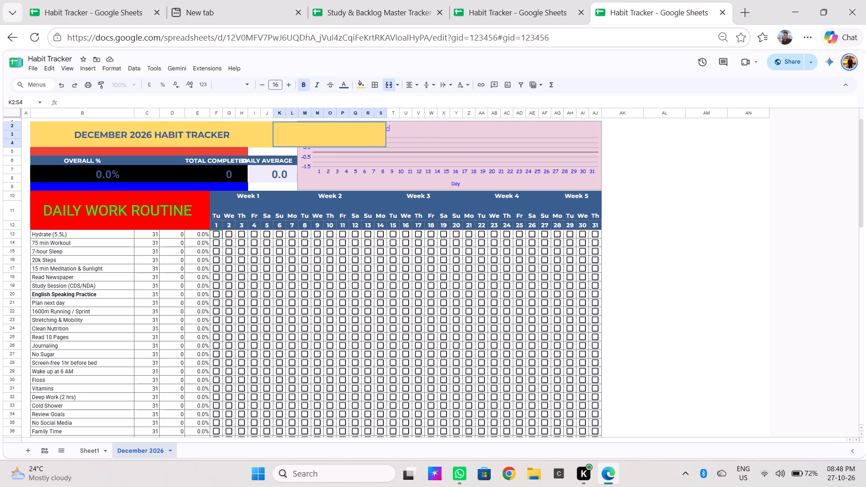
{"action": "left_click", "coordinate": [272, 153]}
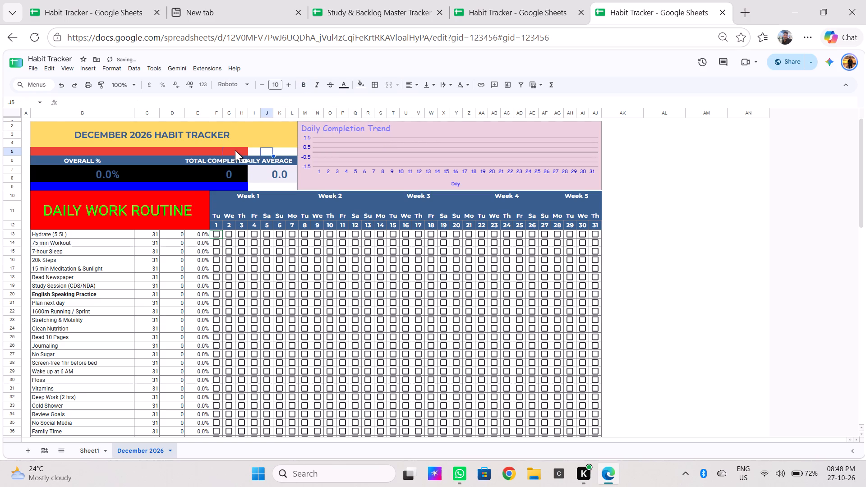
Move the red cell G5 of the strip under the title banner to L5, next to the chart.
{"action": "left_click", "coordinate": [235, 150]}
{"action": "left_click_drag", "start_coordinate": [236, 154], "coordinate": [259, 154]}
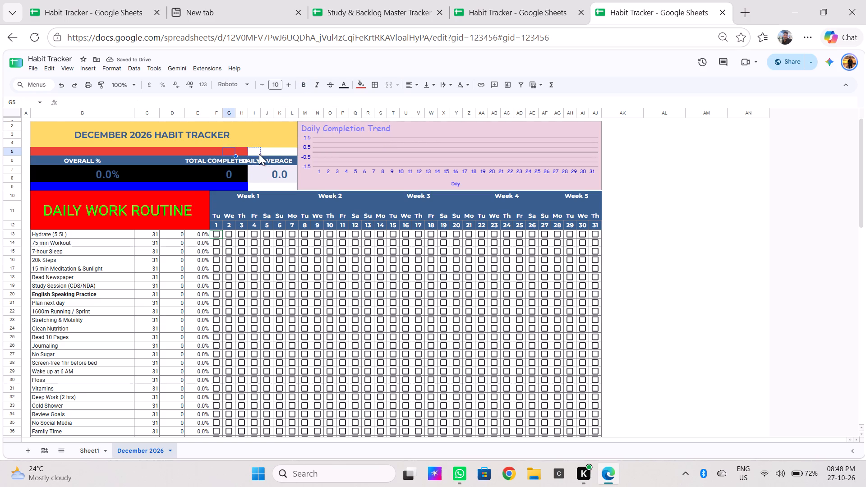
{"action": "left_click_drag", "start_coordinate": [259, 154], "coordinate": [292, 156]}
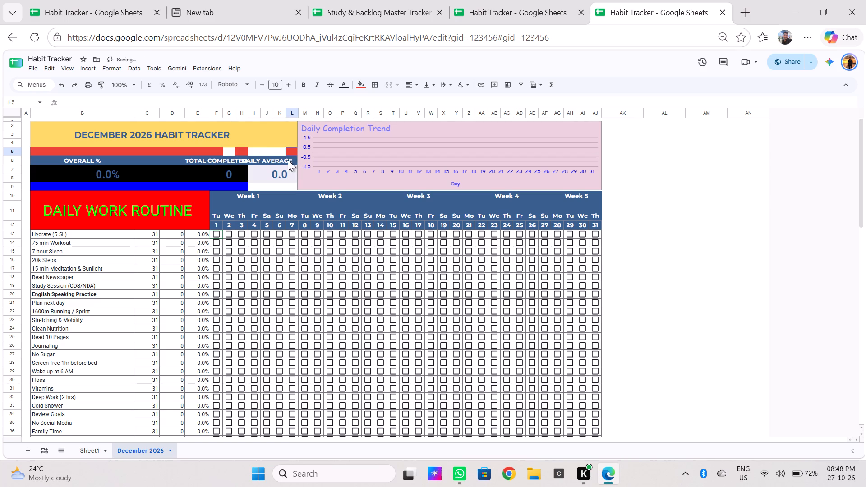
Fill the blank cells I5:K5 with the red sampled from the existing row 5 strip.
{"action": "left_click_drag", "start_coordinate": [243, 151], "coordinate": [263, 152]}
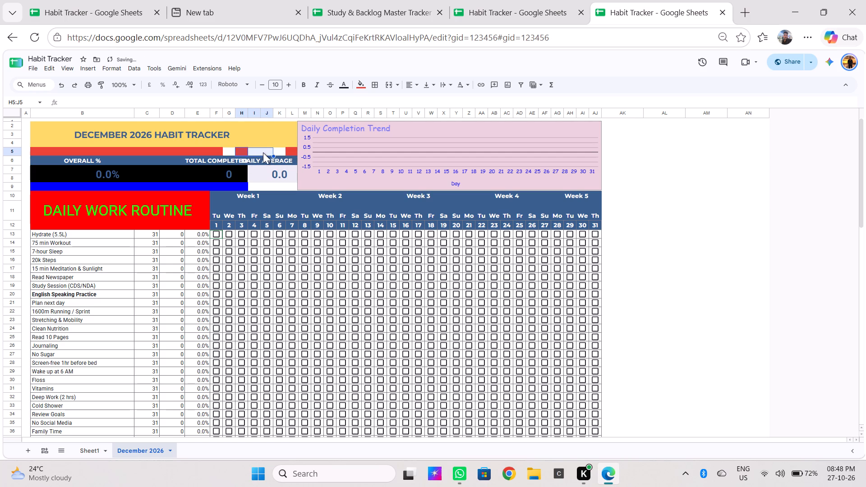
{"action": "left_click", "coordinate": [269, 157]}
{"action": "left_click", "coordinate": [249, 154]}
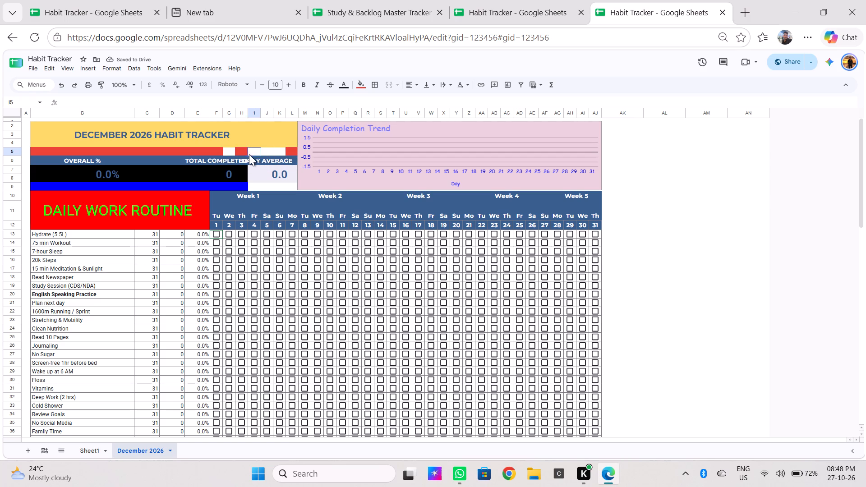
{"action": "left_click", "coordinate": [262, 155]}
{"action": "left_click_drag", "start_coordinate": [260, 156], "coordinate": [286, 154]}
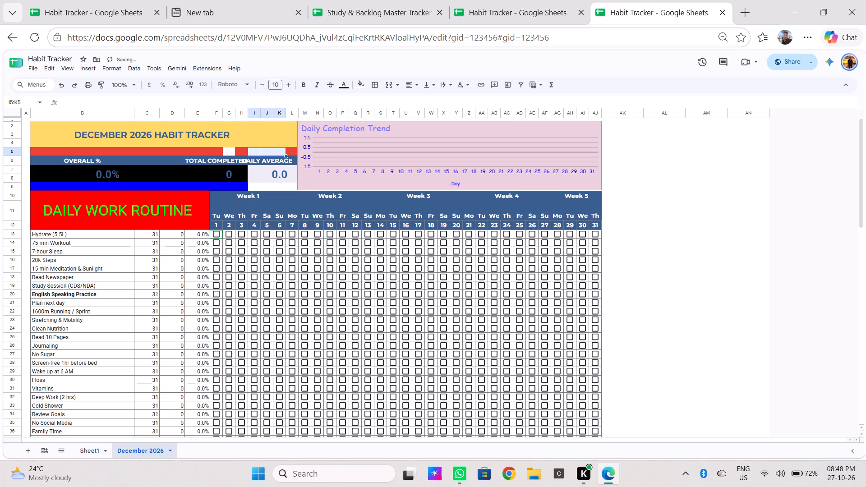
{"action": "left_click", "coordinate": [358, 86]}
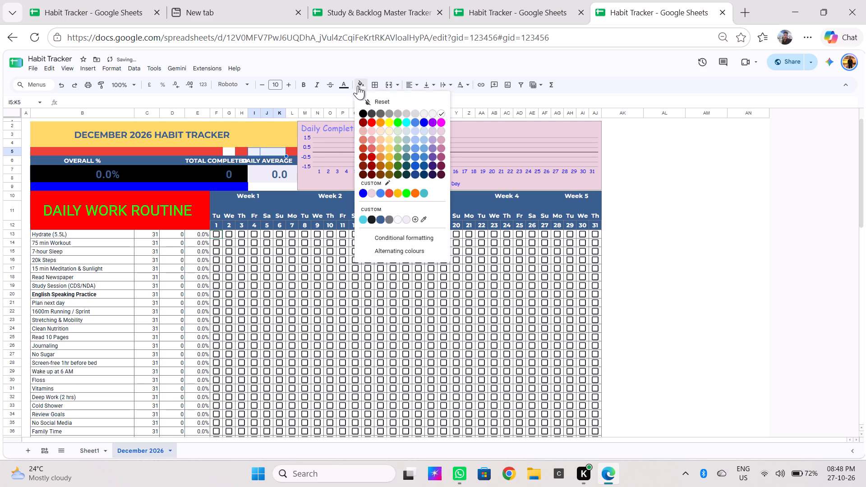
{"action": "left_click", "coordinate": [424, 217]}
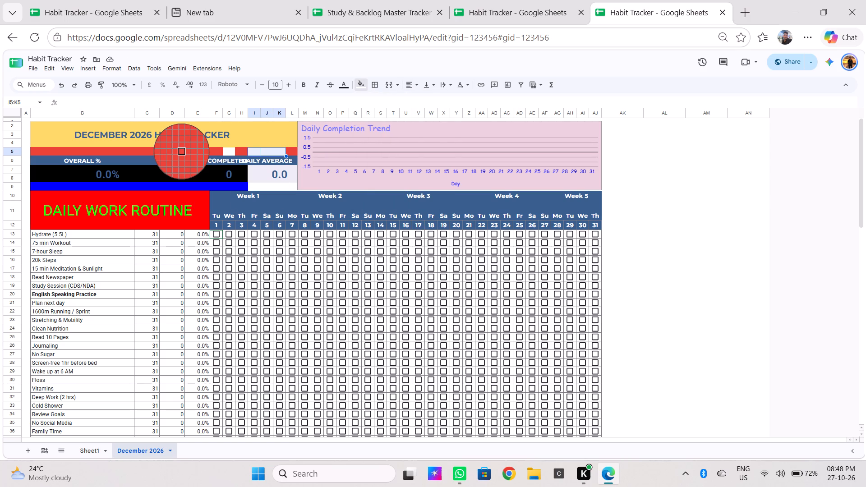
{"action": "left_click", "coordinate": [158, 149]}
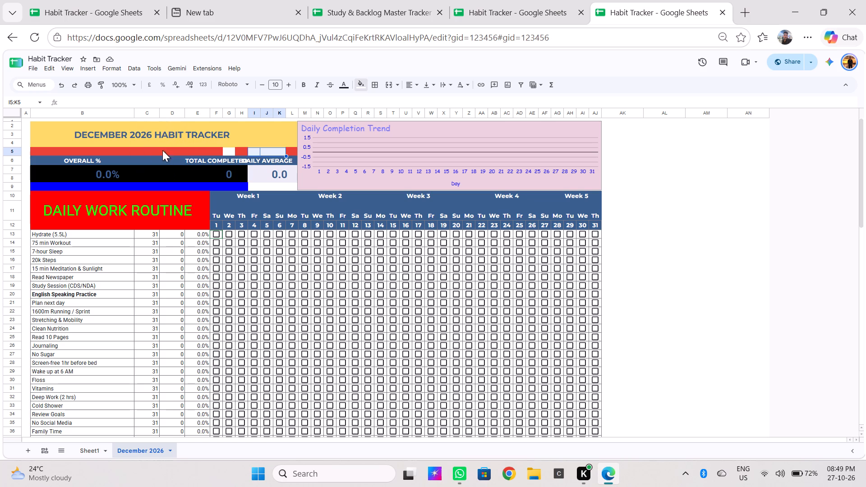
Fill the remaining blank cell G5 in the row 5 strip with the same custom red.
{"action": "left_click", "coordinate": [226, 149]}
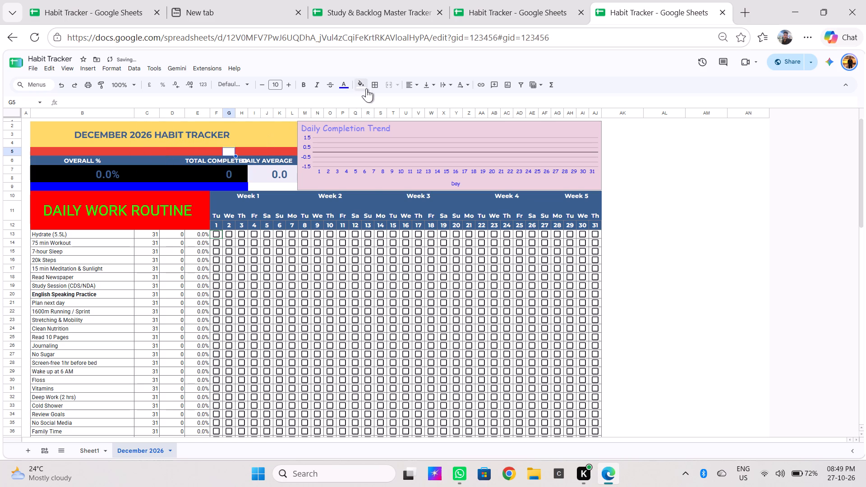
{"action": "left_click", "coordinate": [357, 86]}
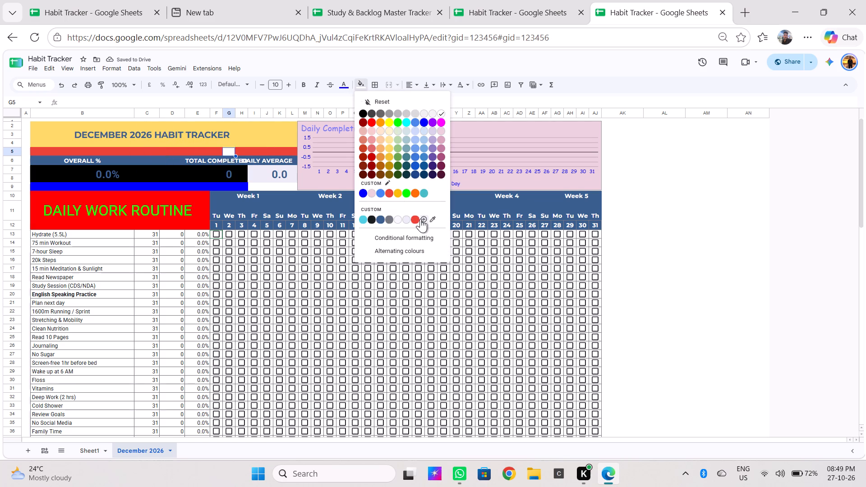
{"action": "left_click", "coordinate": [416, 218]}
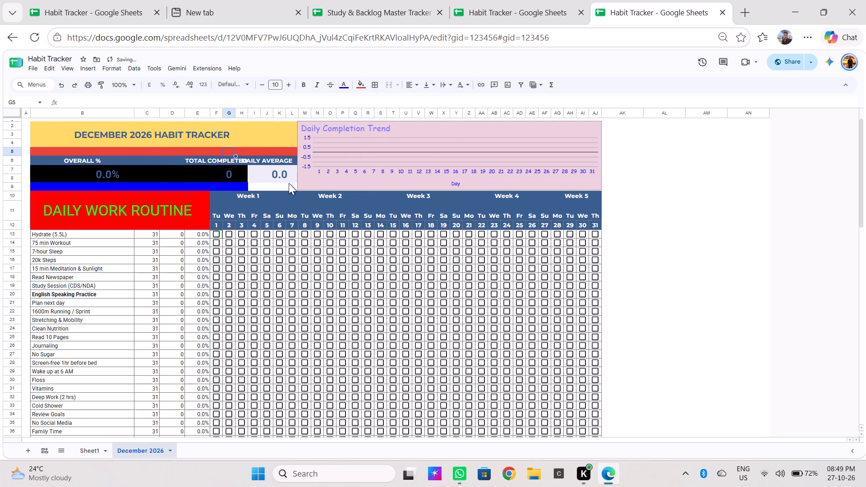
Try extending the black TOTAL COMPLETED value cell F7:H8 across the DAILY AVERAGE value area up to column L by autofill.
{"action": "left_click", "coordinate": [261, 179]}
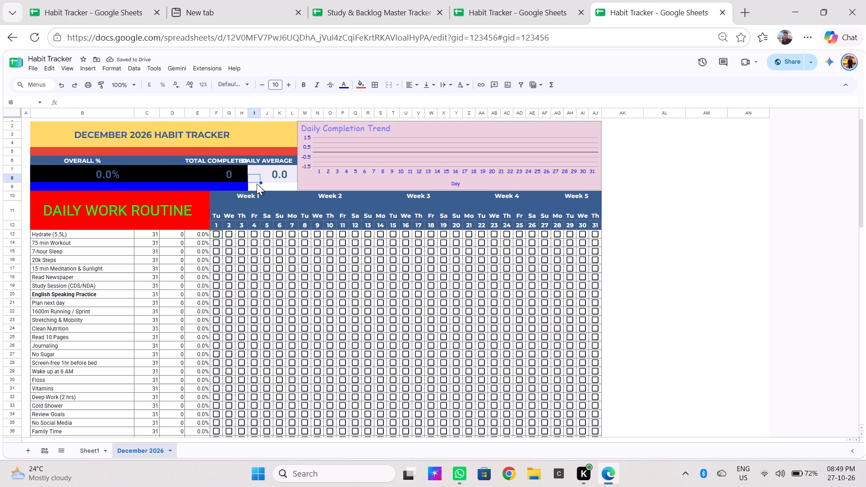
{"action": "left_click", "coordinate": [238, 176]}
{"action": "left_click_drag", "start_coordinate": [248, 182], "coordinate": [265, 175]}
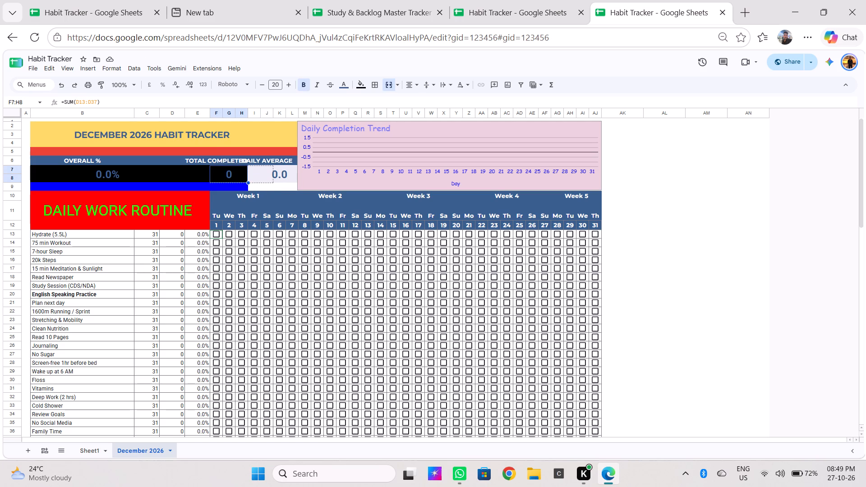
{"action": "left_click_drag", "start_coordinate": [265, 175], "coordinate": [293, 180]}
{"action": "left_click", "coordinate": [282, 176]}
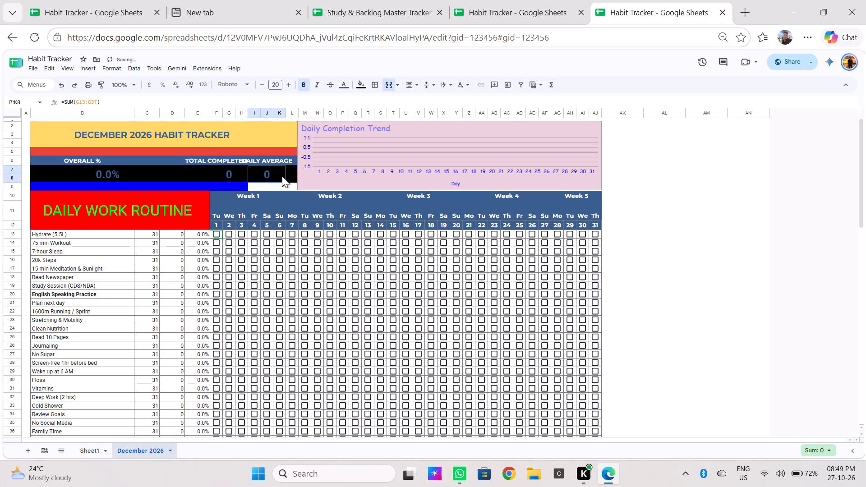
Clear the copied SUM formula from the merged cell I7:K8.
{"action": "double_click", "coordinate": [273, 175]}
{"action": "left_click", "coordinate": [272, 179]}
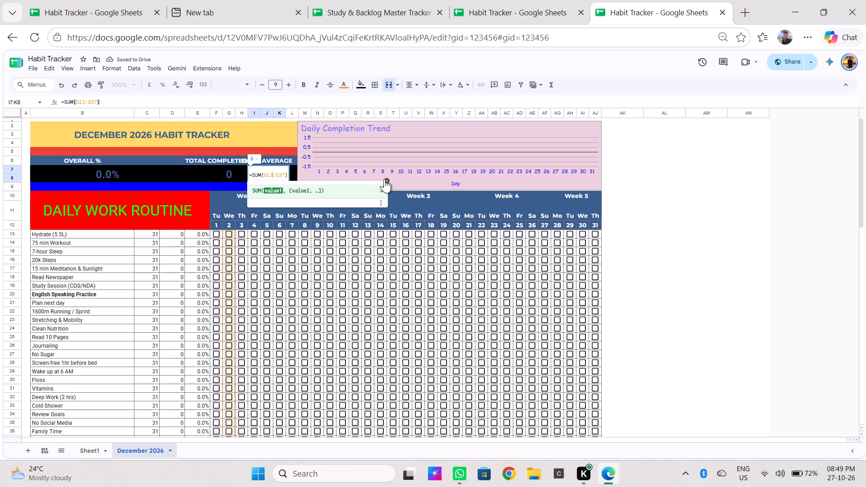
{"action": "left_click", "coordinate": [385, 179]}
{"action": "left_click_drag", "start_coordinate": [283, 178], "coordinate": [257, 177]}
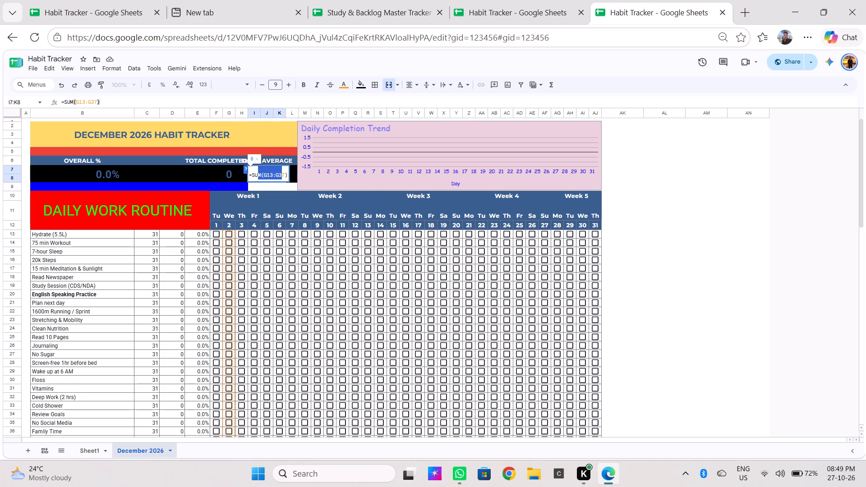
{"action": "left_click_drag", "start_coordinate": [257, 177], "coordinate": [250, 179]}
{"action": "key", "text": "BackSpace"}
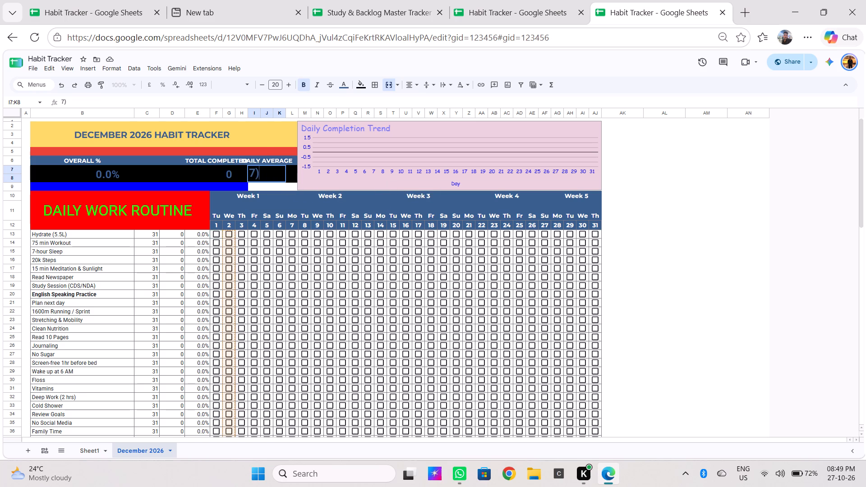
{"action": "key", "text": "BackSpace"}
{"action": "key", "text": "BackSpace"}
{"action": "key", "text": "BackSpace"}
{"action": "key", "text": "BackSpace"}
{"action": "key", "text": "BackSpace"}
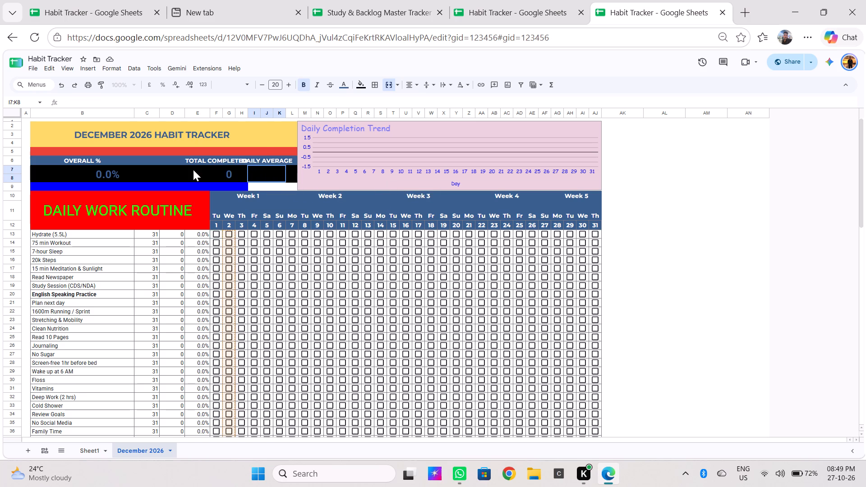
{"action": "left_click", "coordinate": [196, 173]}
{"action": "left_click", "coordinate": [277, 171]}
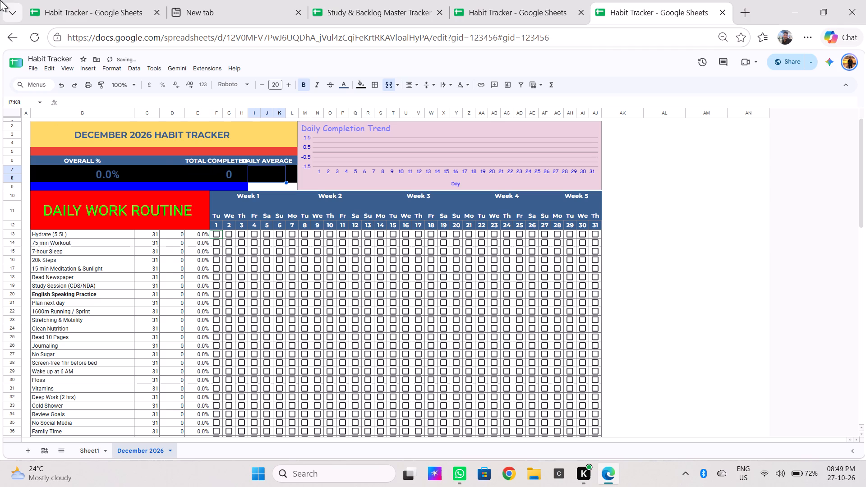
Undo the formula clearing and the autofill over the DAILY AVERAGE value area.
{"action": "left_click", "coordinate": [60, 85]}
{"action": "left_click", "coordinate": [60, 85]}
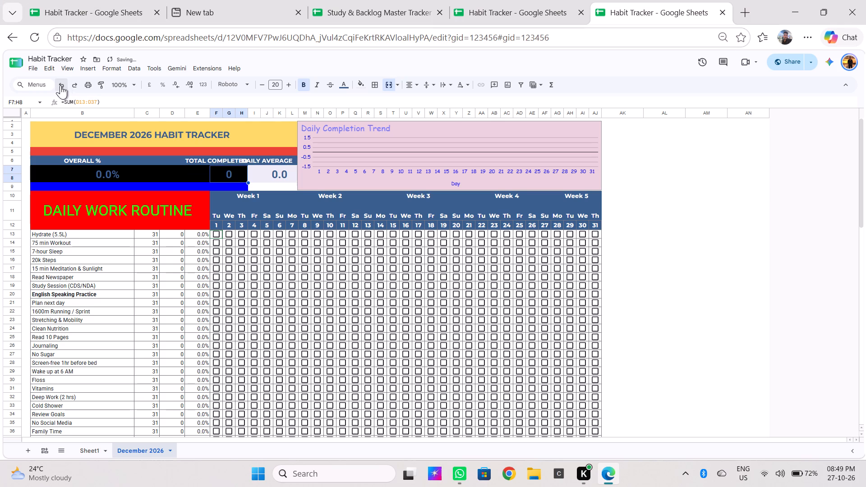
Fill the DAILY AVERAGE value cell J7:L8 with the black sampled from the neighbouring value band.
{"action": "left_click", "coordinate": [262, 177]}
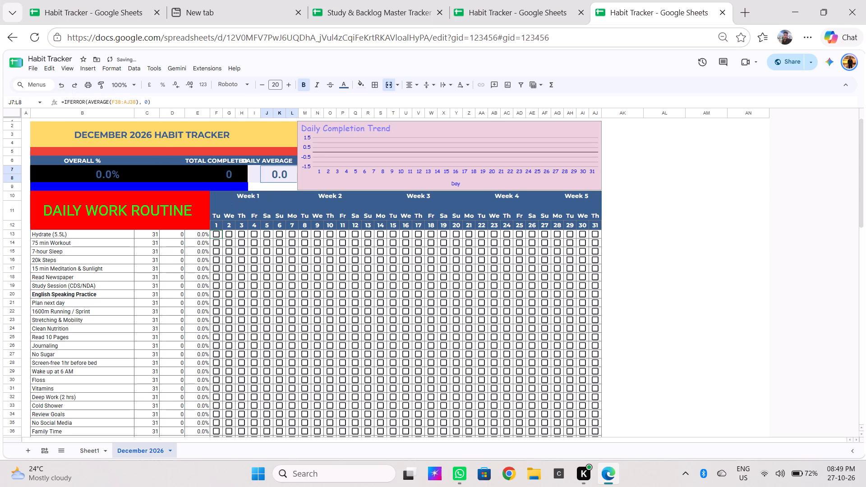
{"action": "left_click", "coordinate": [360, 78]}
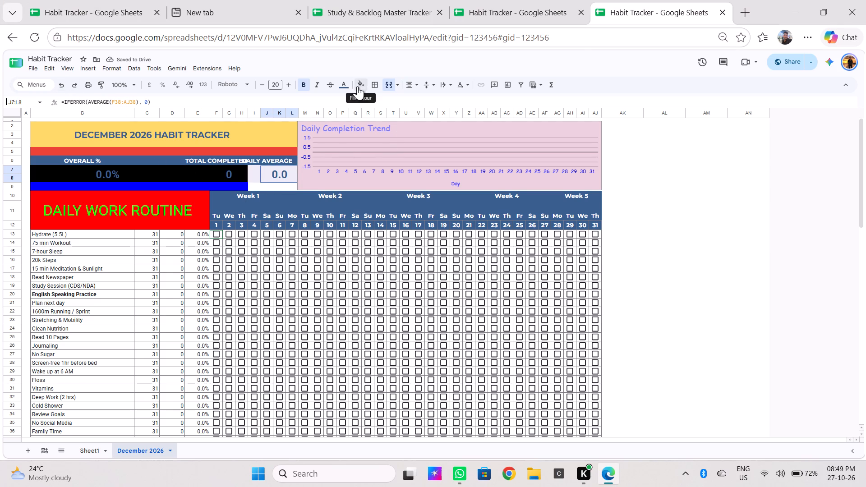
{"action": "left_click", "coordinate": [358, 86]}
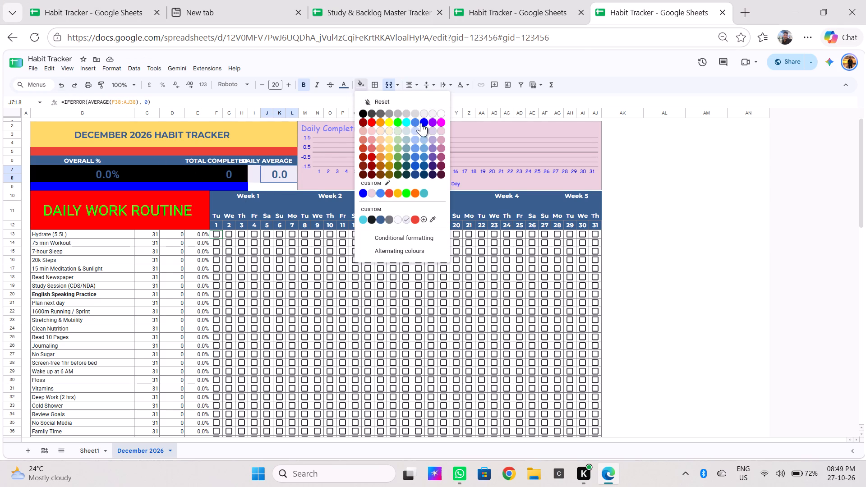
{"action": "left_click", "coordinate": [429, 220]}
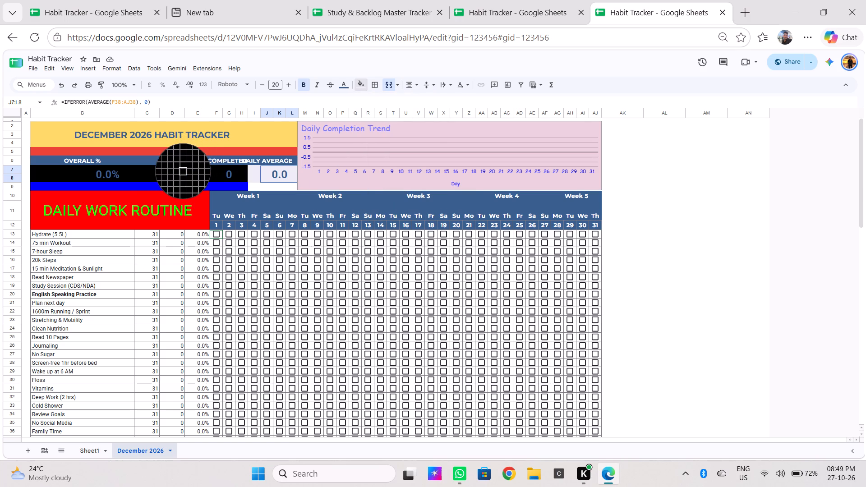
{"action": "left_click", "coordinate": [183, 172]}
Fill the pale gap cells I7:I8 with the sampled black, colouring I7 first and extending it down to I8.
{"action": "left_click", "coordinate": [252, 171]}
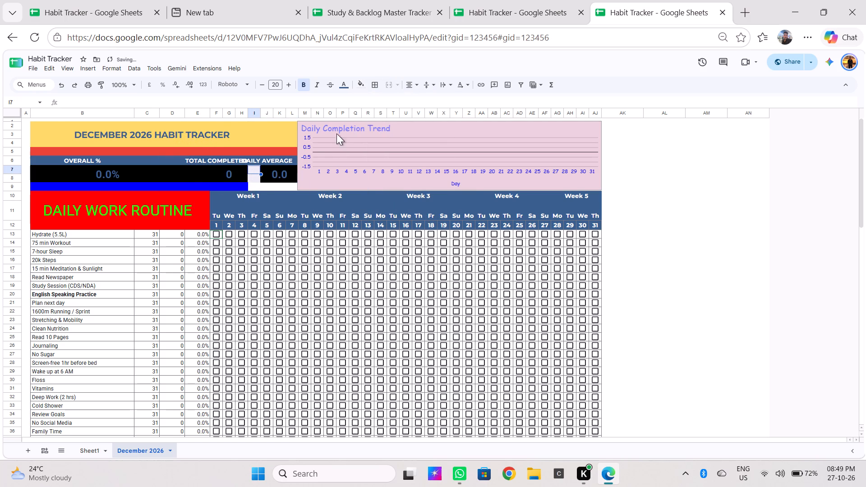
{"action": "left_click", "coordinate": [360, 87]}
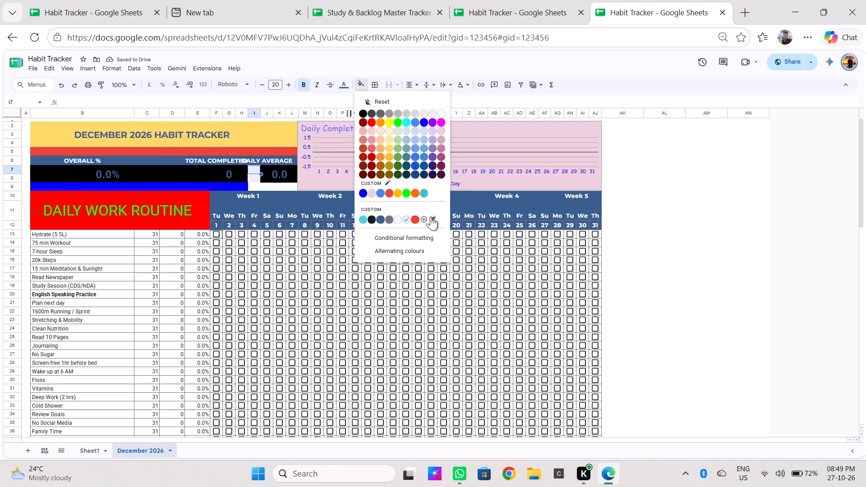
{"action": "left_click", "coordinate": [433, 215]}
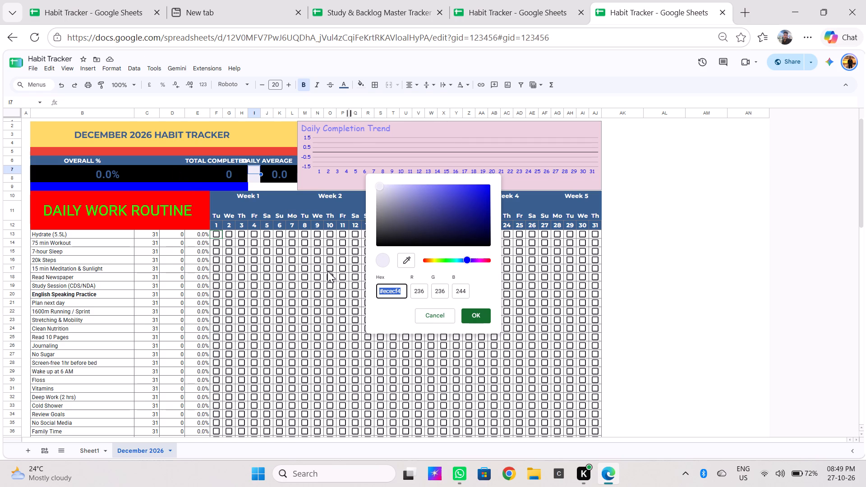
{"action": "left_click", "coordinate": [482, 310]}
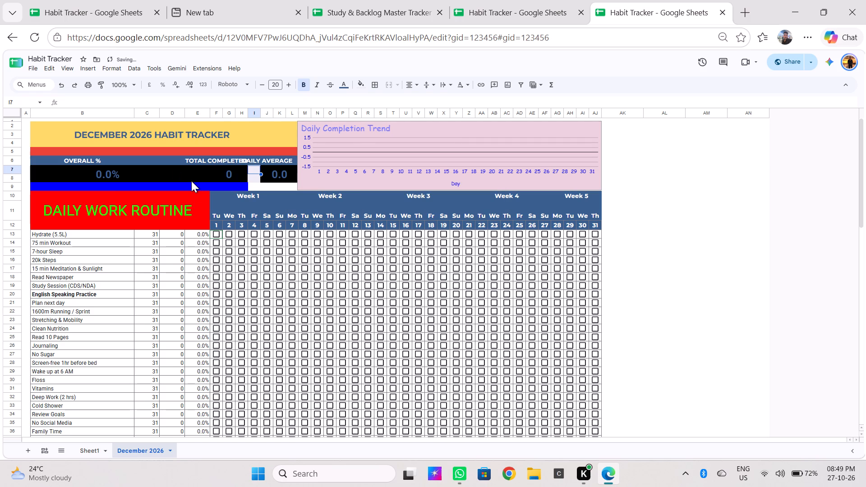
{"action": "left_click", "coordinate": [356, 83]}
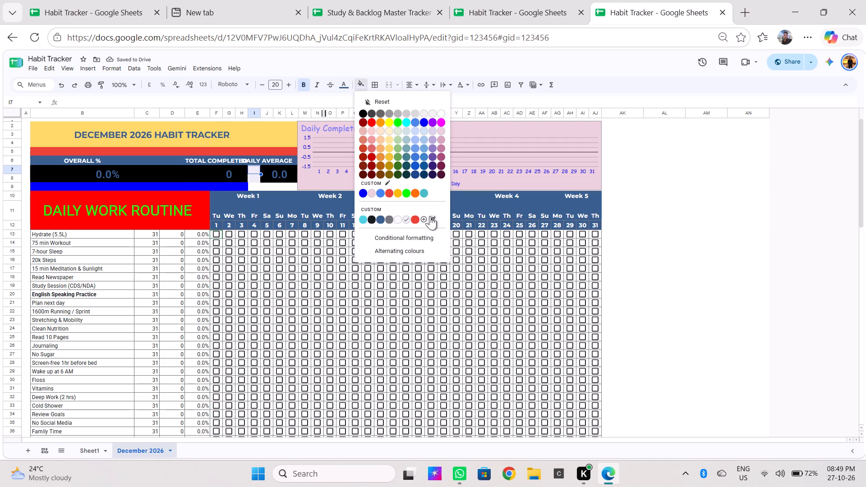
{"action": "left_click", "coordinate": [430, 216]}
{"action": "left_click", "coordinate": [175, 177]}
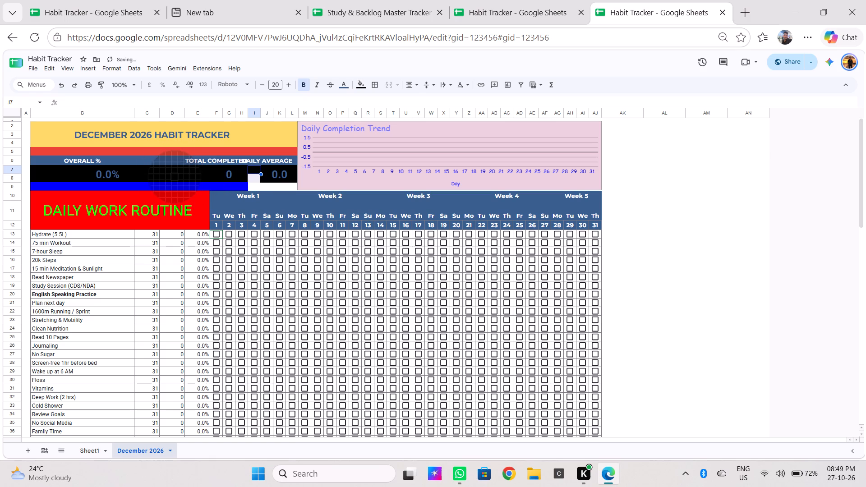
{"action": "left_click_drag", "start_coordinate": [259, 172], "coordinate": [262, 181]}
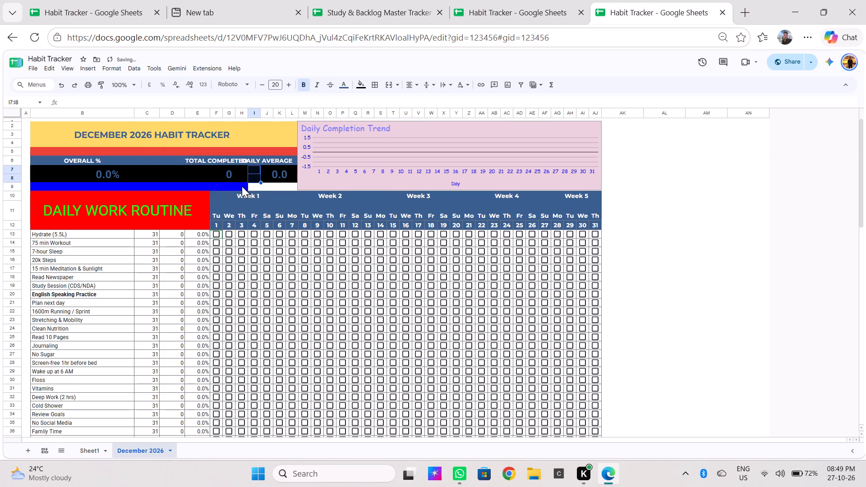
Extend the blue row 9 strip from H9 across I9:L9 up to the chart.
{"action": "left_click", "coordinate": [240, 186]}
{"action": "left_click_drag", "start_coordinate": [249, 189], "coordinate": [294, 189]}
{"action": "left_click", "coordinate": [193, 187]}
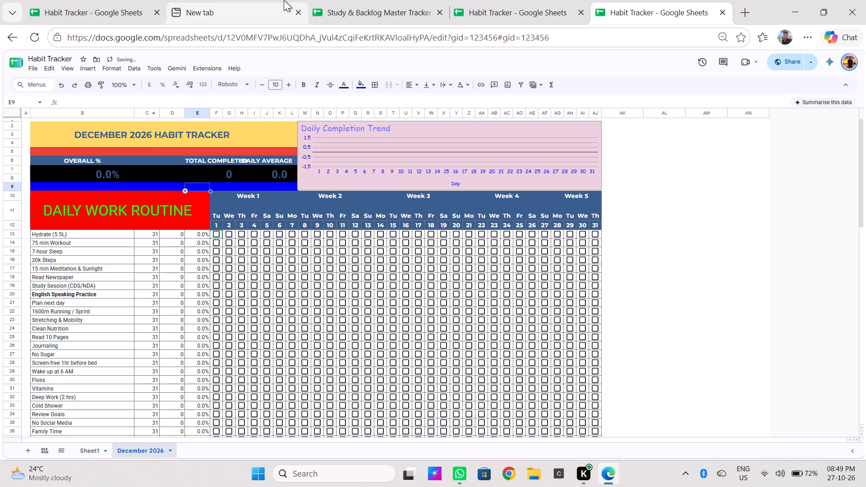
Nudge the Daily Completion Trend chart slightly to line it up with the header block and the Week header row.
{"action": "left_click_drag", "start_coordinate": [340, 151], "coordinate": [349, 157]}
{"action": "left_click", "coordinate": [365, 156]}
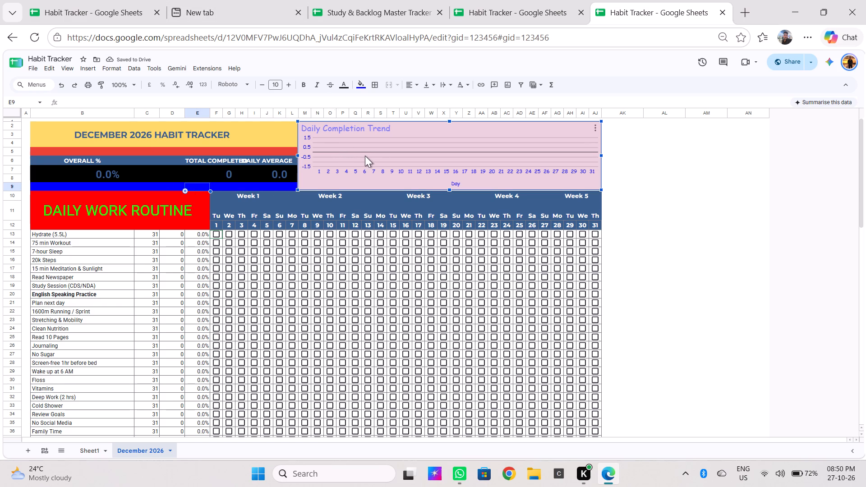
{"action": "left_click", "coordinate": [340, 155]}
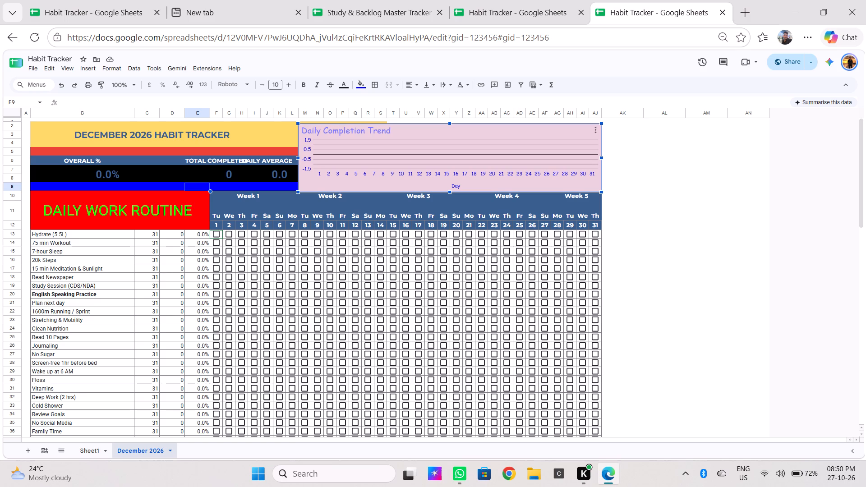
{"action": "left_click", "coordinate": [689, 177]}
Copy the Daily Completion Trend chart from the December 2026 sheet and paste it into Sheet1 at cell H2.
{"action": "left_click", "coordinate": [448, 148]}
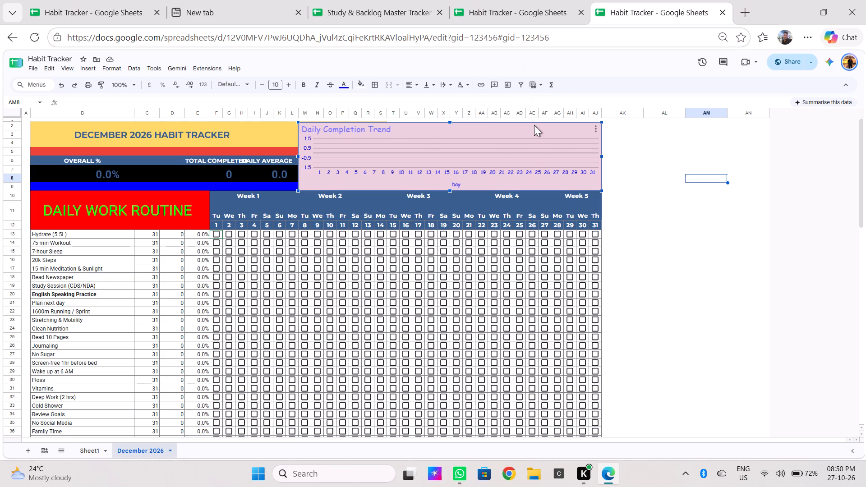
{"action": "left_click", "coordinate": [598, 130]}
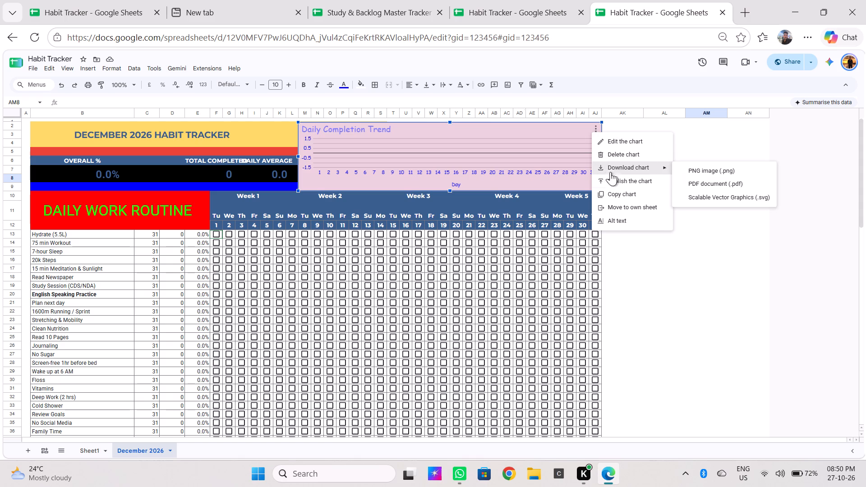
{"action": "left_click", "coordinate": [617, 195]}
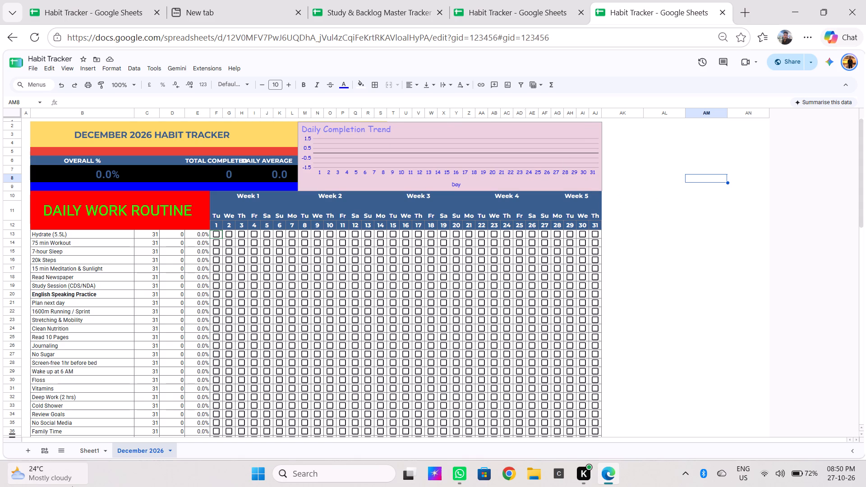
{"action": "left_click", "coordinate": [84, 453]}
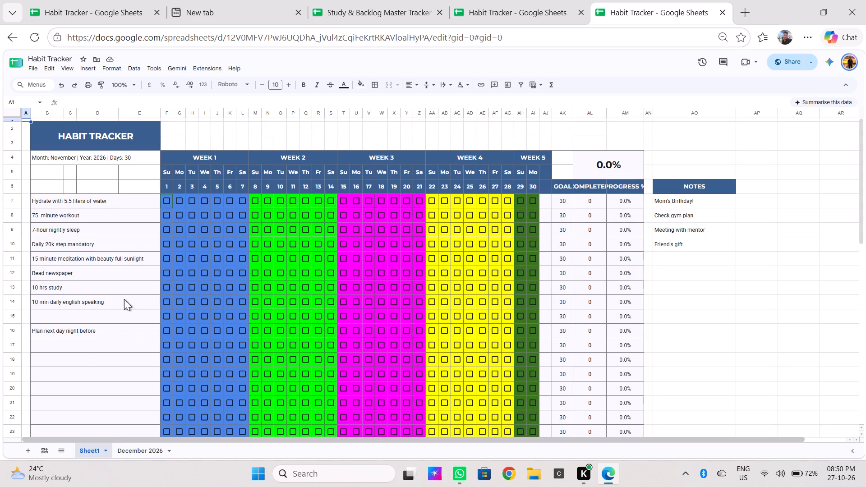
{"action": "left_click", "coordinate": [194, 134]}
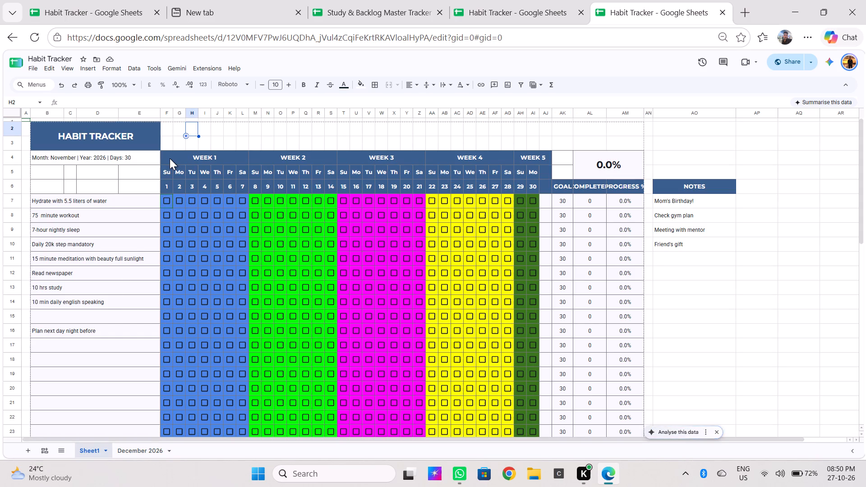
{"action": "key", "text": "ctrl+v"}
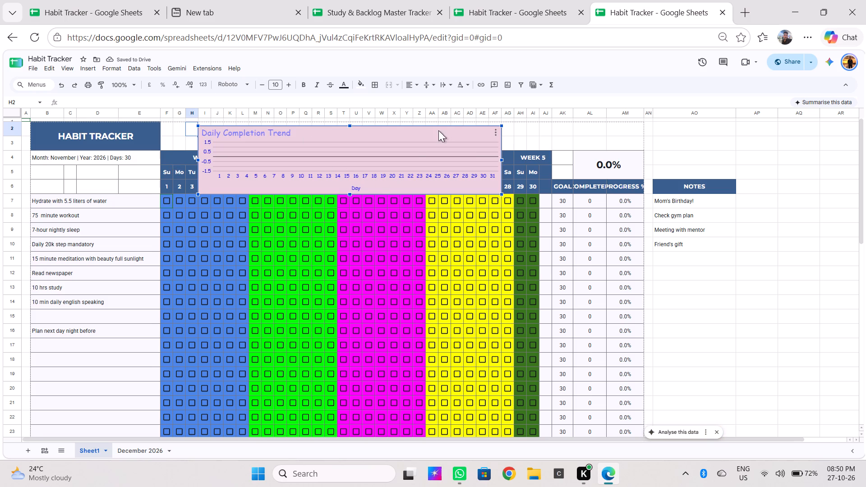
Open the pasted Daily Completion Trend chart for editing and look through its available chart types.
{"action": "left_click", "coordinate": [496, 132]}
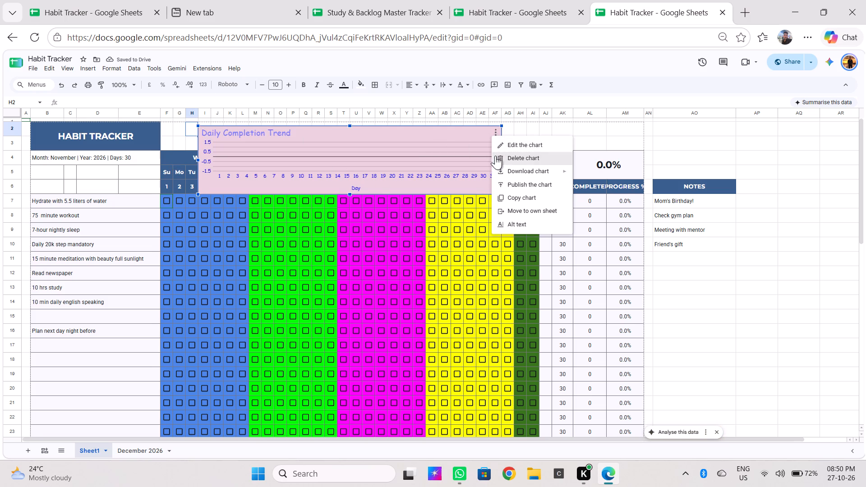
{"action": "left_click", "coordinate": [502, 146]}
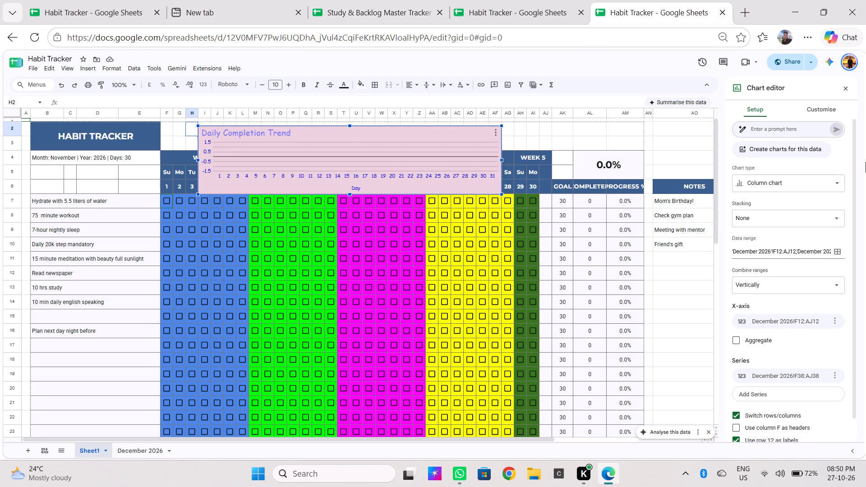
{"action": "left_click", "coordinate": [807, 195]}
{"action": "left_click", "coordinate": [800, 189]}
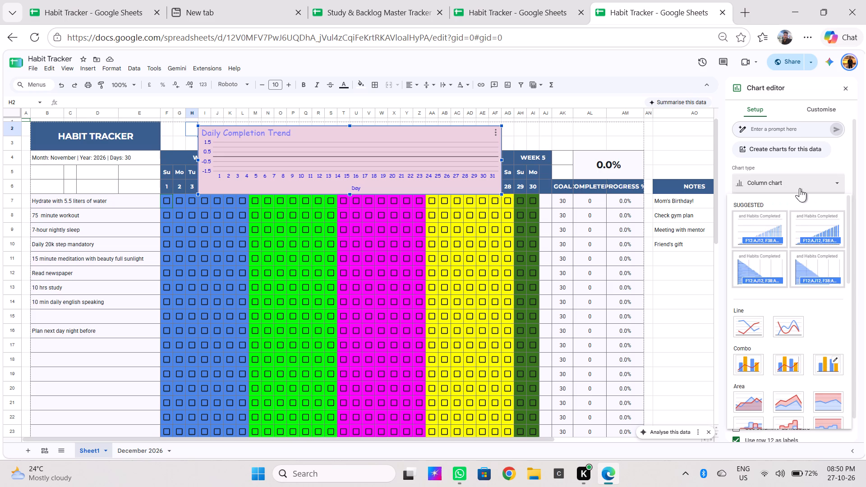
{"action": "left_click_drag", "start_coordinate": [853, 252], "coordinate": [855, 257]}
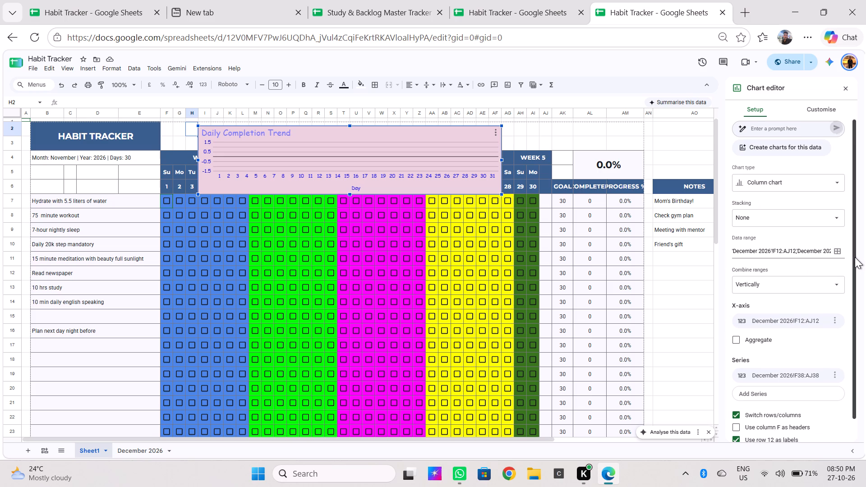
{"action": "left_click_drag", "start_coordinate": [855, 257], "coordinate": [832, 196]}
{"action": "left_click", "coordinate": [814, 188]}
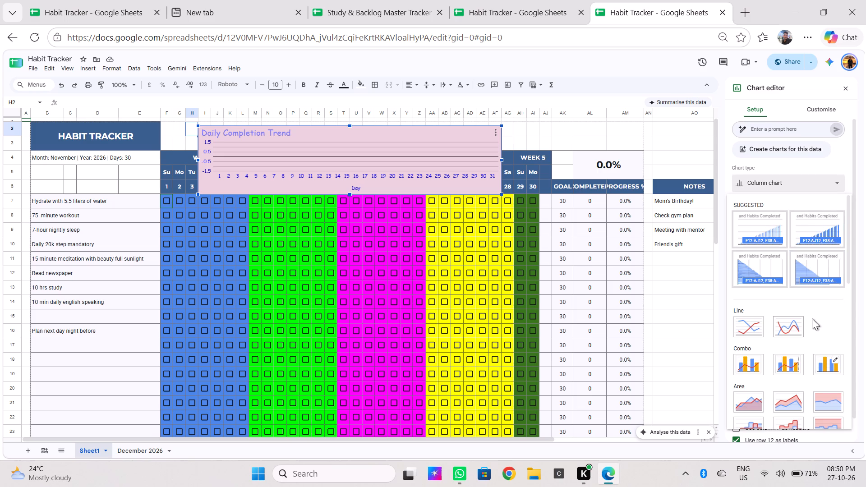
{"action": "left_click_drag", "start_coordinate": [852, 345], "coordinate": [854, 349]}
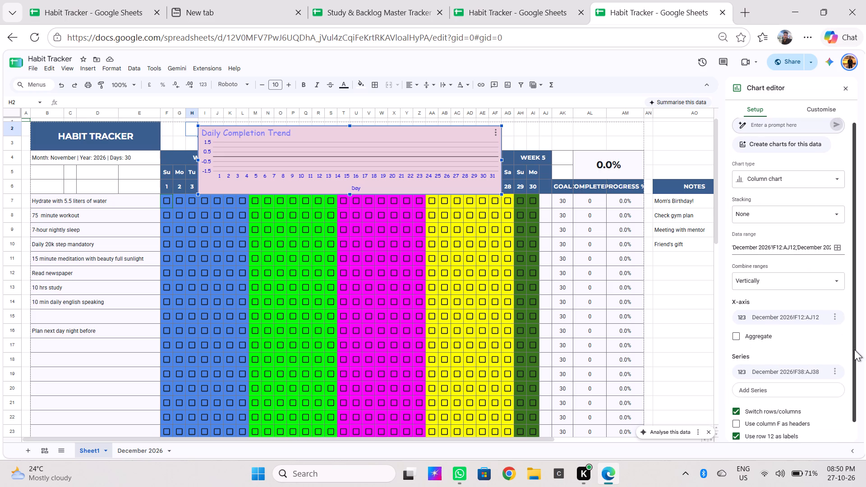
{"action": "left_click_drag", "start_coordinate": [854, 349], "coordinate": [848, 344]}
Examine the chart's full data range reference to see which sheet and cells it draws from.
{"action": "left_click", "coordinate": [796, 250]}
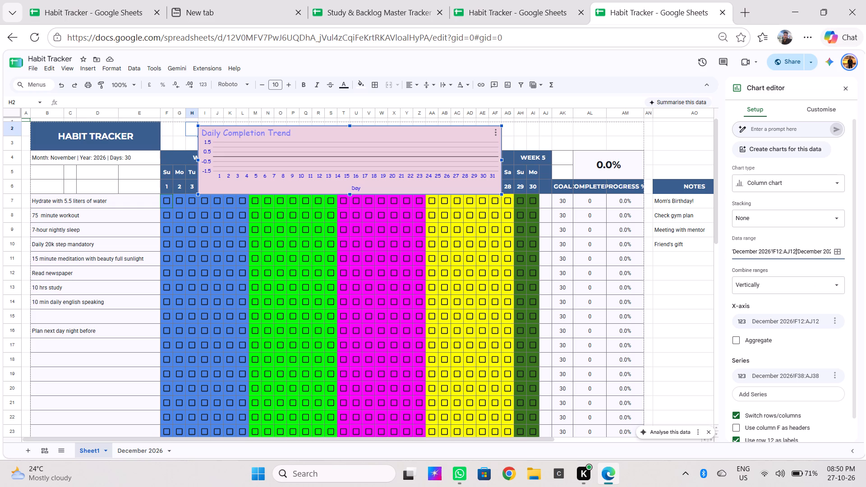
{"action": "left_click", "coordinate": [801, 253]}
{"action": "key", "text": "Right"}
{"action": "key", "text": "Right"}
{"action": "key", "text": "Right"}
{"action": "key", "text": "Right"}
{"action": "key", "text": "Right"}
{"action": "key", "text": "Right"}
{"action": "key", "text": "Right"}
{"action": "key", "text": "Right"}
{"action": "key", "text": "Right"}
{"action": "key", "text": "Right"}
{"action": "key", "text": "Right"}
{"action": "key", "text": "Right"}
{"action": "key", "text": "Right"}
{"action": "key", "text": "Right"}
{"action": "key", "text": "Right"}
{"action": "key", "text": "Right"}
{"action": "key", "text": "Right"}
{"action": "key", "text": "Right"}
{"action": "key", "text": "Right"}
{"action": "key", "text": "Right"}
{"action": "key", "text": "Left"}
{"action": "key", "text": "Left"}
{"action": "key", "text": "Left"}
{"action": "key", "text": "Left"}
{"action": "key", "text": "Left"}
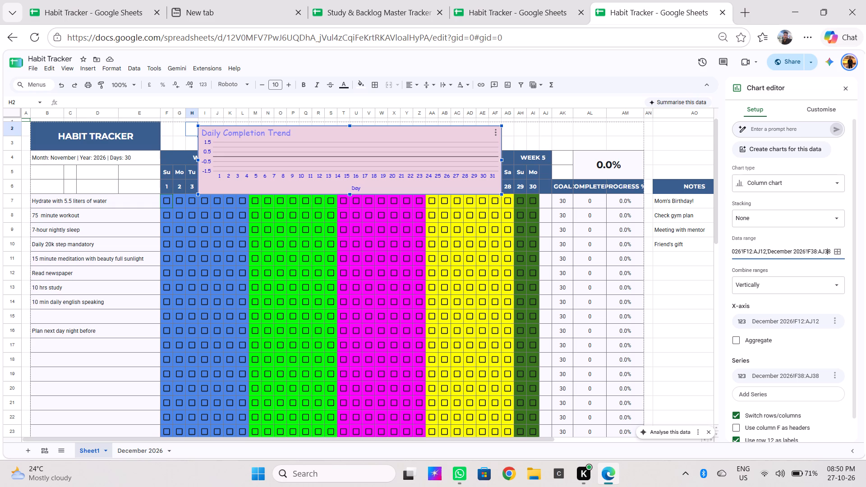
{"action": "key", "text": "Left"}
{"action": "key", "text": "Left"}
{"action": "key", "text": "Down"}
{"action": "key", "text": "Down"}
{"action": "key", "text": "Down"}
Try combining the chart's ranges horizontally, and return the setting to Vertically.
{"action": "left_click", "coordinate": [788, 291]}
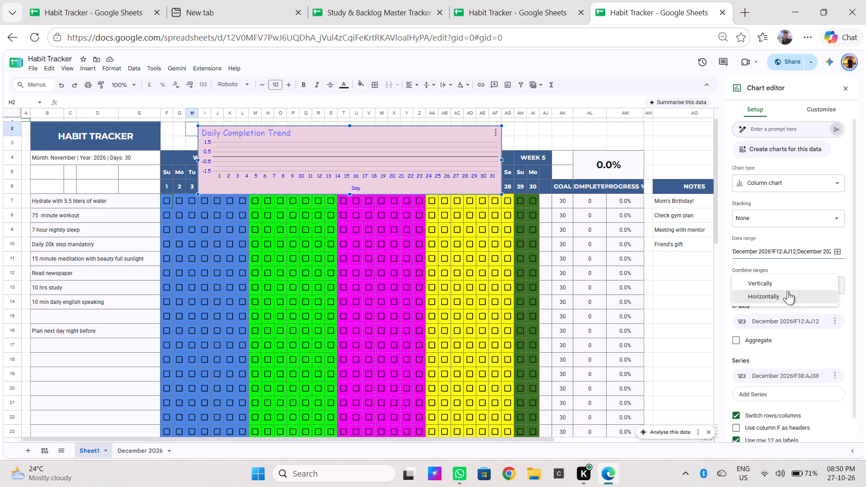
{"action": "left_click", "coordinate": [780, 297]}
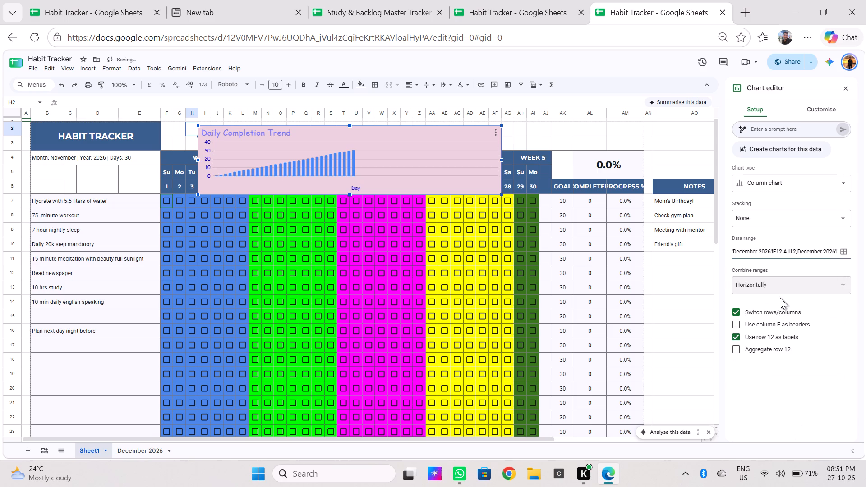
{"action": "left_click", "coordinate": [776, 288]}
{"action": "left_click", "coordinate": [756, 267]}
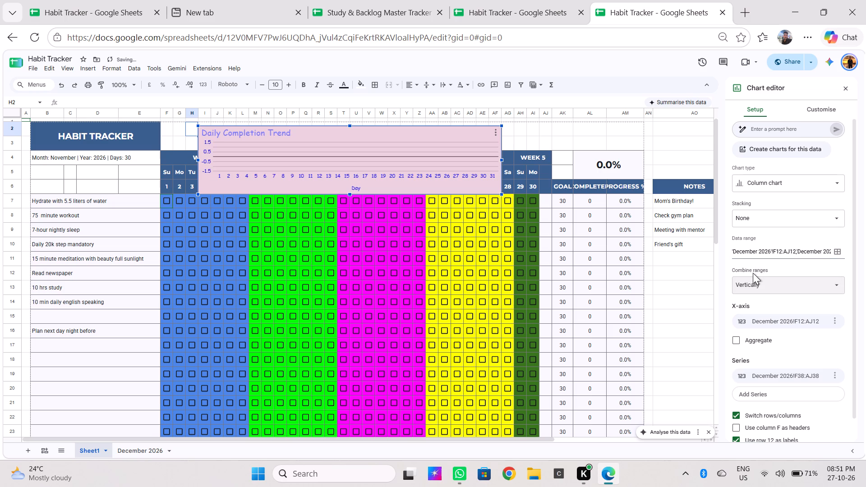
Turn on aggregation for the chart's X-axis, trying Average for the series and settling on Median.
{"action": "left_click", "coordinate": [737, 338]}
{"action": "left_click", "coordinate": [796, 371]}
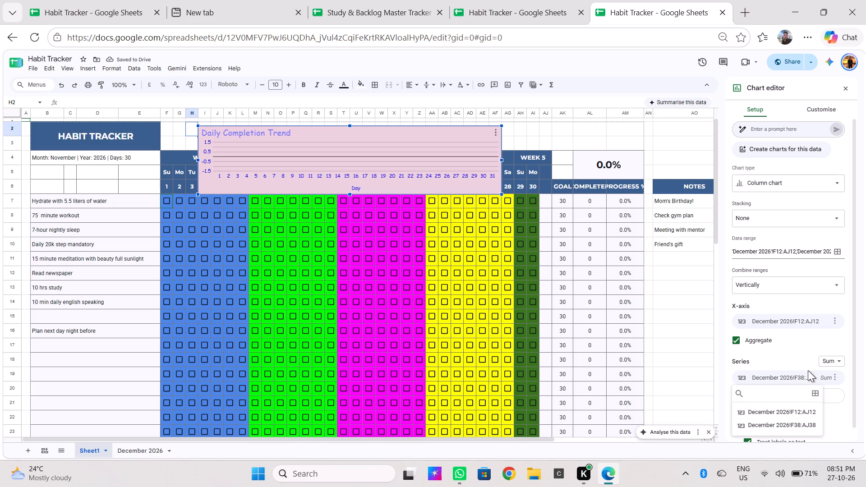
{"action": "left_click", "coordinate": [833, 364]}
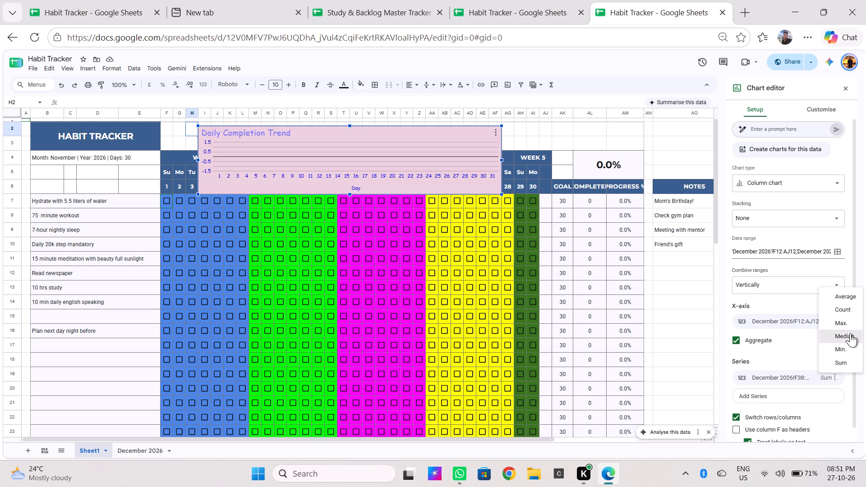
{"action": "left_click", "coordinate": [842, 299]}
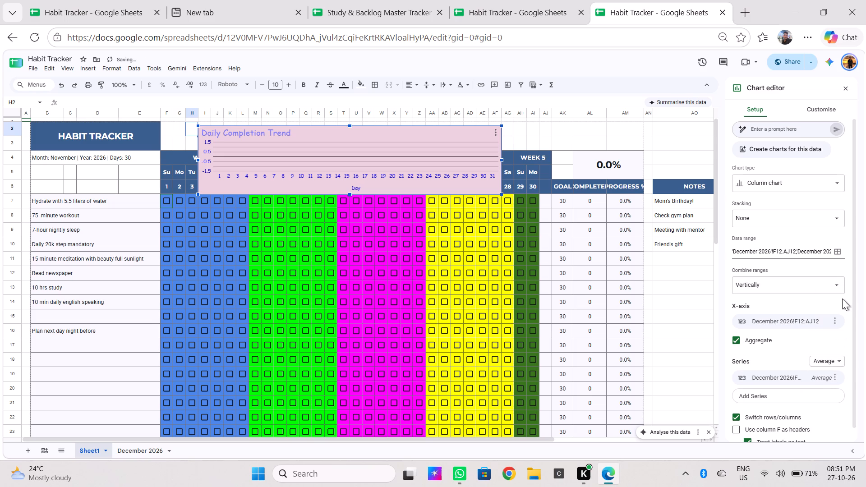
{"action": "left_click", "coordinate": [834, 364]}
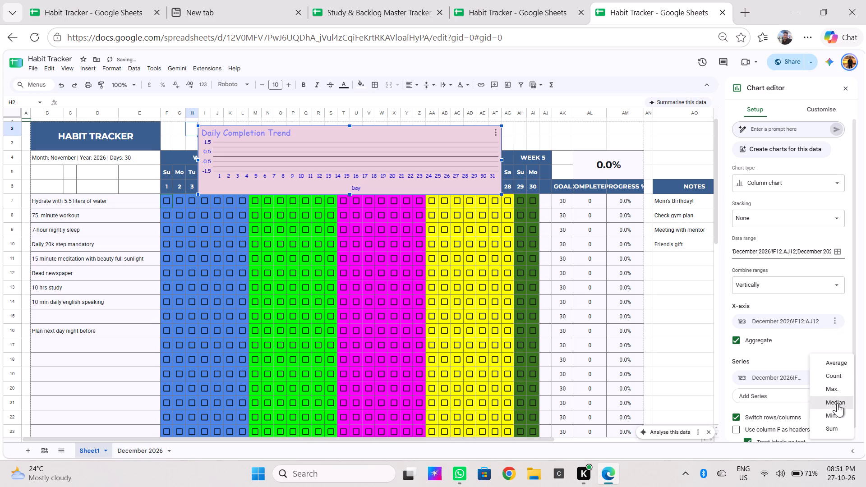
{"action": "left_click", "coordinate": [836, 397]}
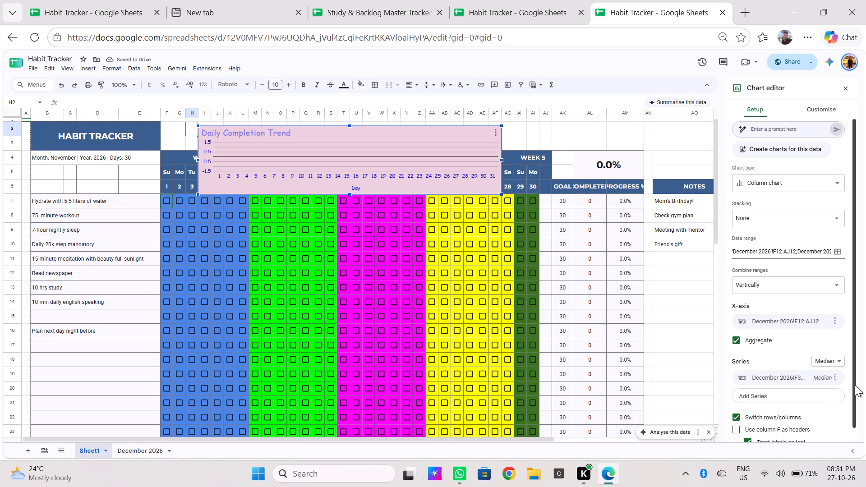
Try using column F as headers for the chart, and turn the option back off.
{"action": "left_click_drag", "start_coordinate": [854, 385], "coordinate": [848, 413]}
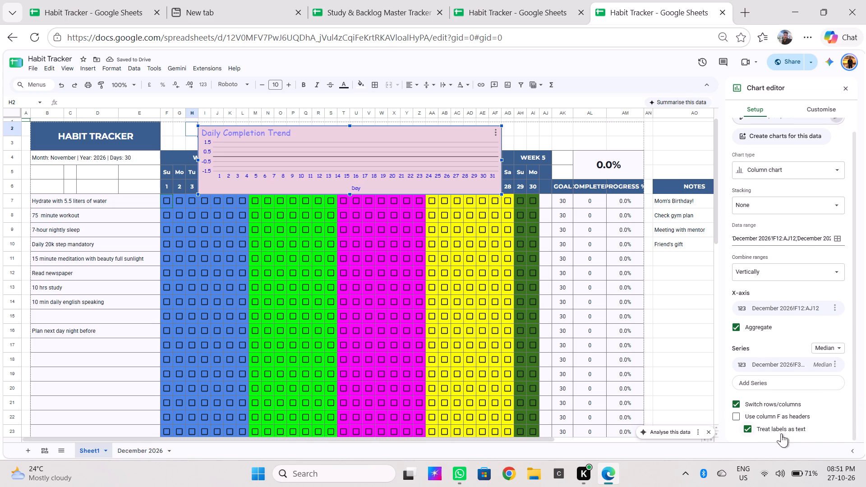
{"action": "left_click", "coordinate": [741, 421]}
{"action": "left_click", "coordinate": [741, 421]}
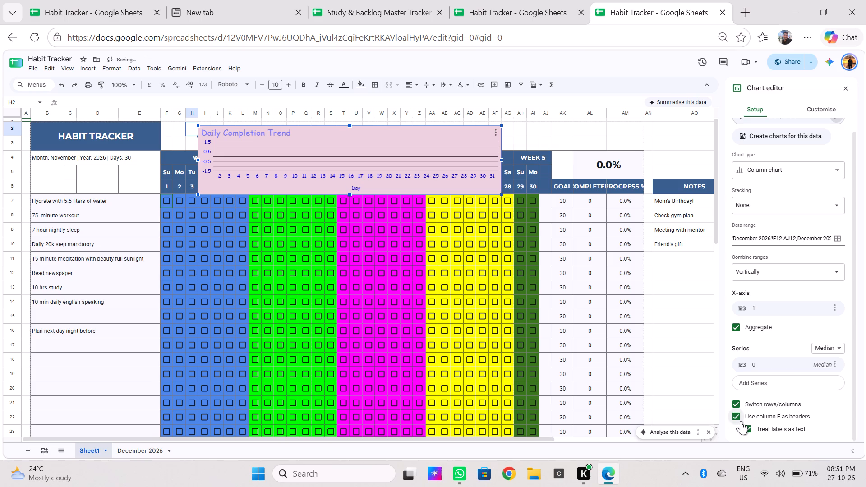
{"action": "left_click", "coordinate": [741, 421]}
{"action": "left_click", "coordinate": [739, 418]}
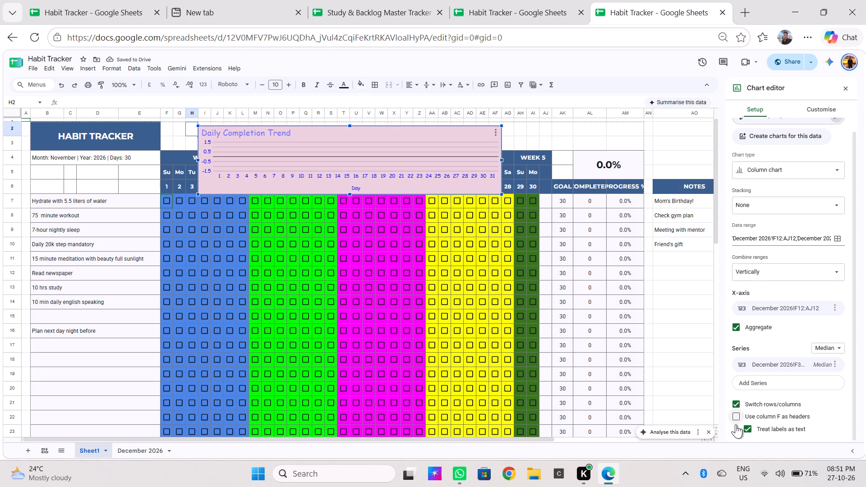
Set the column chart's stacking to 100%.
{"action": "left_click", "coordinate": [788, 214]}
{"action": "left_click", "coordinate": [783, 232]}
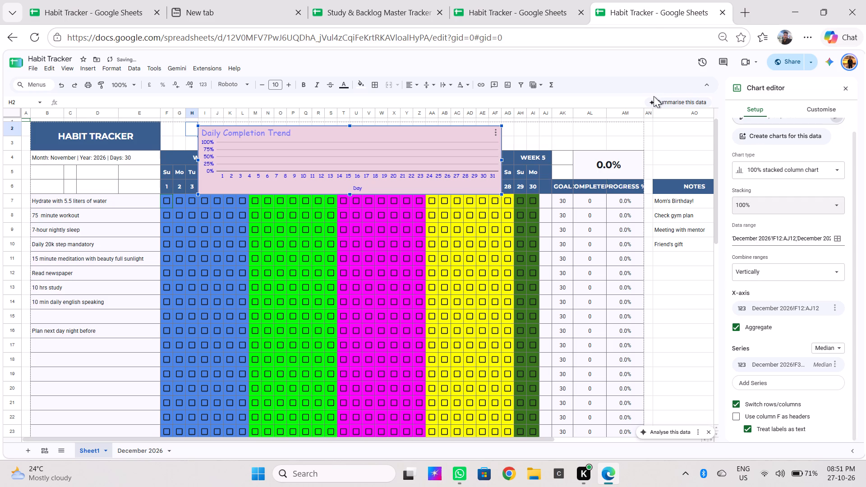
Change the Daily Completion Trend chart's type to Smooth line chart.
{"action": "left_click", "coordinate": [772, 173]}
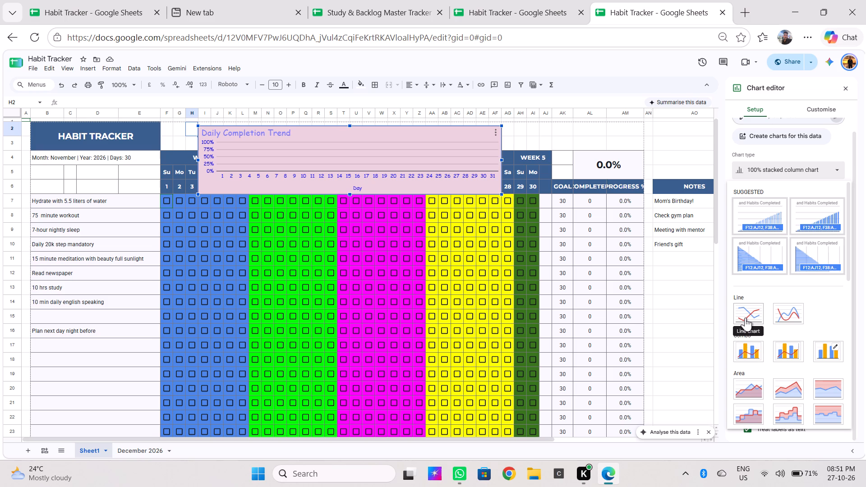
{"action": "left_click", "coordinate": [787, 322]}
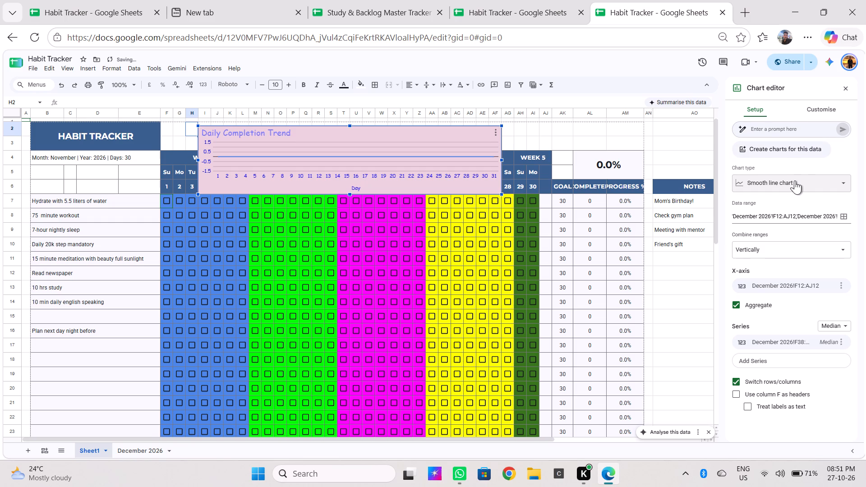
{"action": "left_click", "coordinate": [794, 182]}
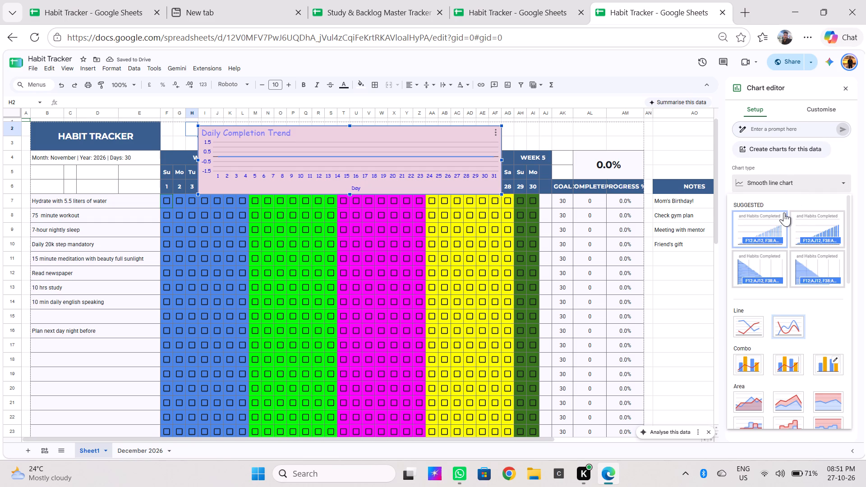
{"action": "left_click", "coordinate": [776, 335]}
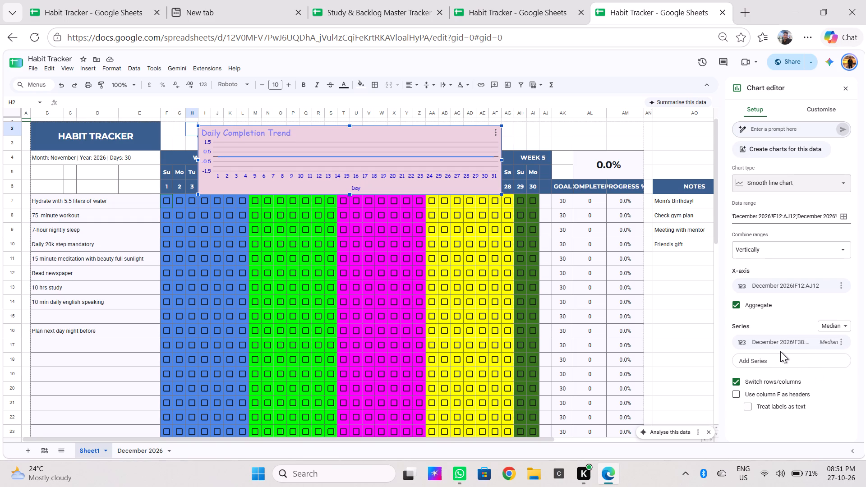
Set the chart series' aggregation to Max.
{"action": "left_click", "coordinate": [840, 324]}
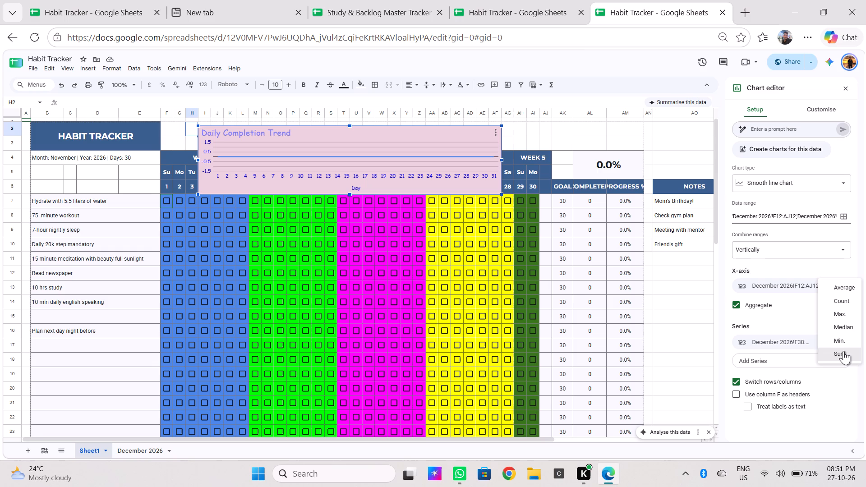
{"action": "left_click", "coordinate": [841, 312]}
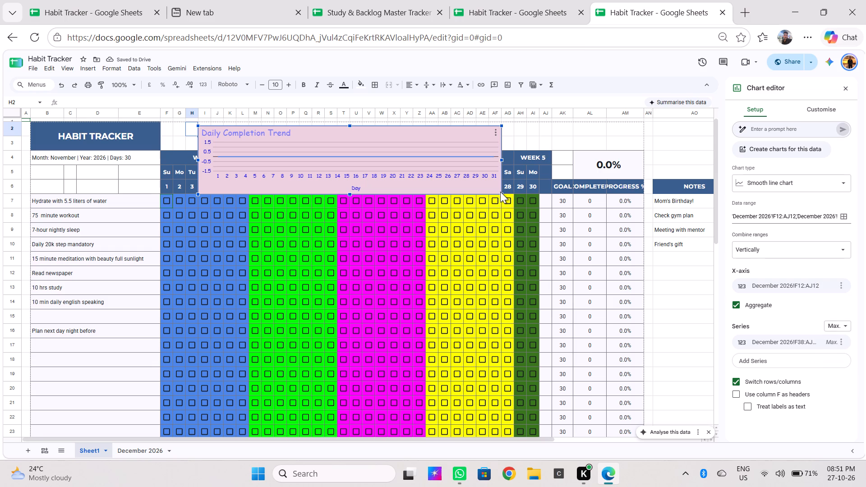
Shrink the Daily Completion Trend chart to span about columns I to T within rows 2 and 3, clear of the Week header row.
{"action": "left_click_drag", "start_coordinate": [500, 193], "coordinate": [364, 149]}
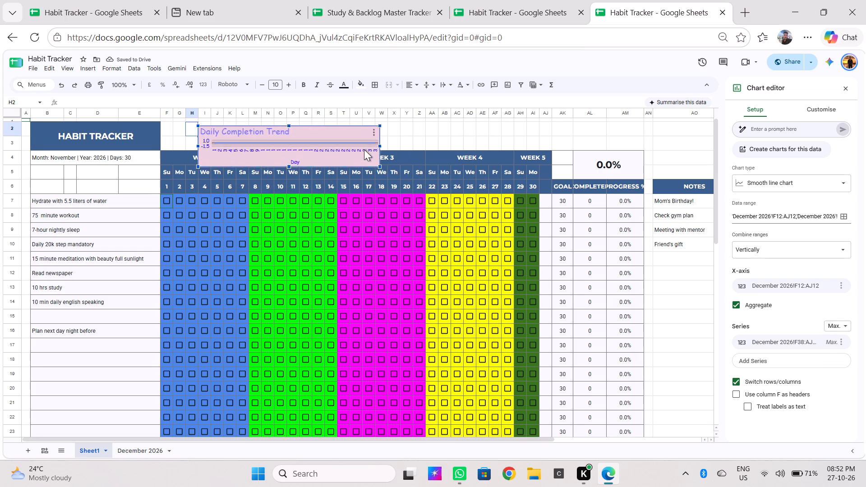
{"action": "left_click_drag", "start_coordinate": [364, 149], "coordinate": [350, 147]}
{"action": "left_click_drag", "start_coordinate": [418, 147], "coordinate": [418, 156]}
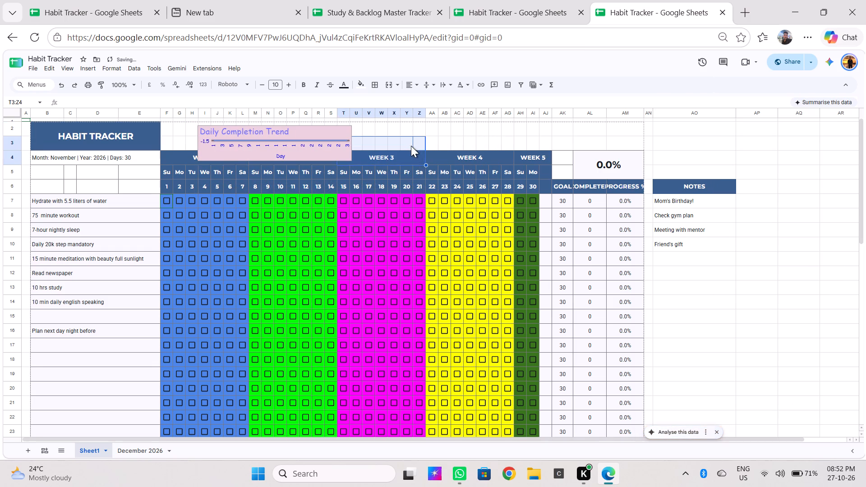
{"action": "left_click", "coordinate": [404, 133]}
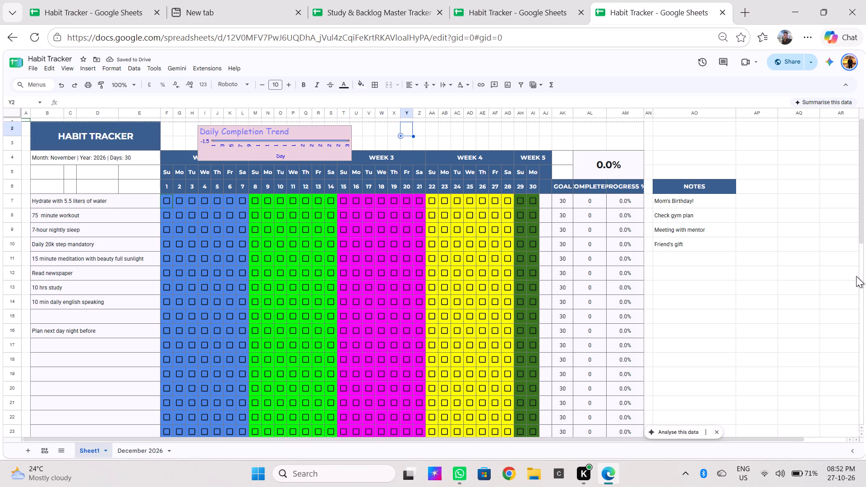
{"action": "left_click_drag", "start_coordinate": [862, 236], "coordinate": [862, 204]}
{"action": "left_click_drag", "start_coordinate": [862, 204], "coordinate": [858, 189]}
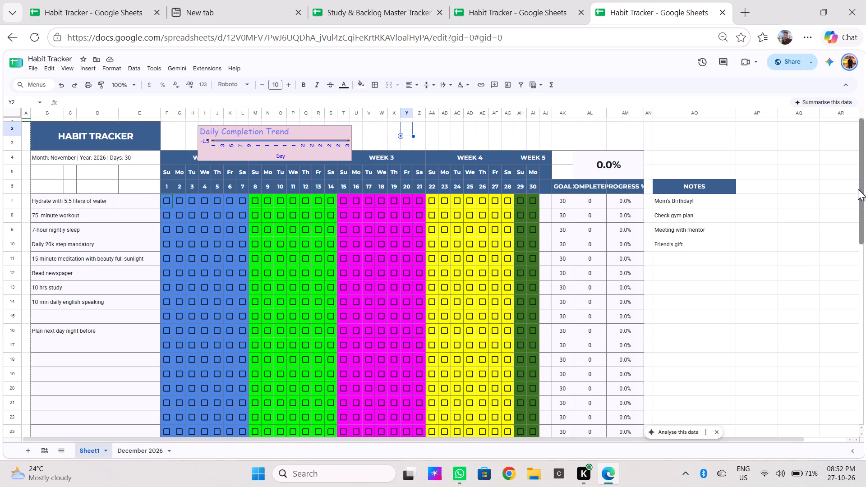
{"action": "left_click_drag", "start_coordinate": [858, 189], "coordinate": [858, 170]}
{"action": "left_click", "coordinate": [236, 141]}
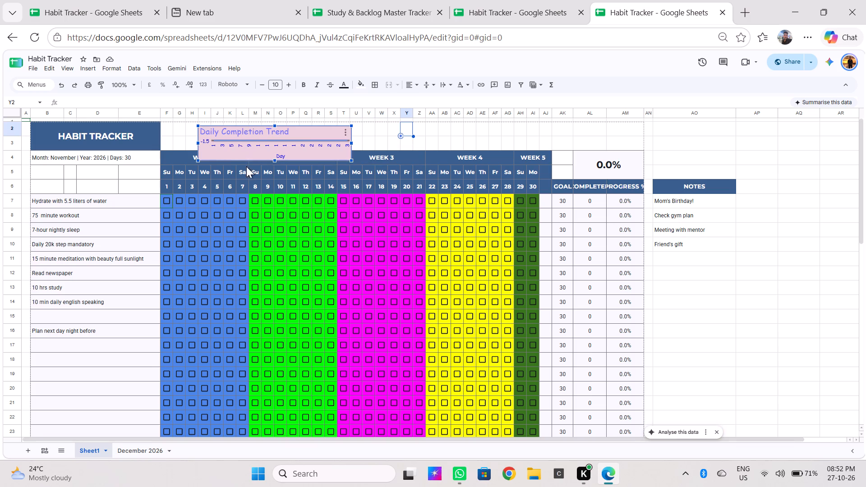
{"action": "left_click_drag", "start_coordinate": [275, 159], "coordinate": [275, 149]}
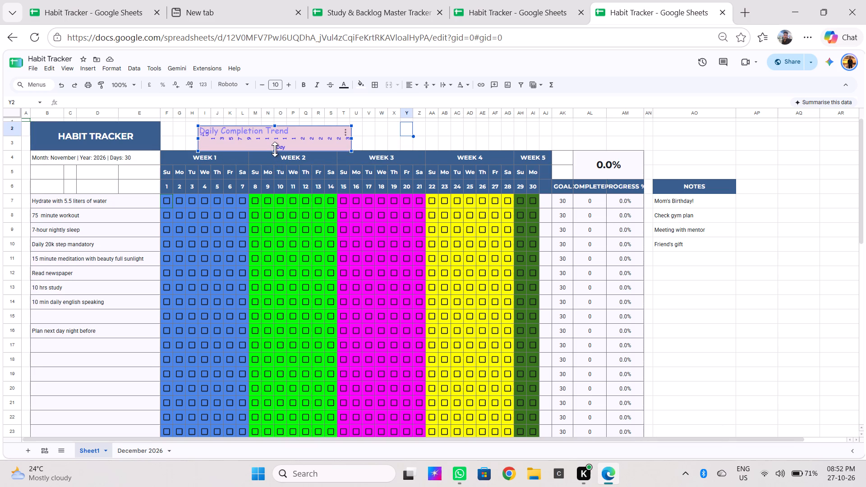
Stretch the Daily Completion Trend chart across columns F to AJ, keeping its lower edge at the top of the Week header row.
{"action": "left_click_drag", "start_coordinate": [275, 149], "coordinate": [275, 149]}
{"action": "left_click_drag", "start_coordinate": [275, 126], "coordinate": [274, 116]}
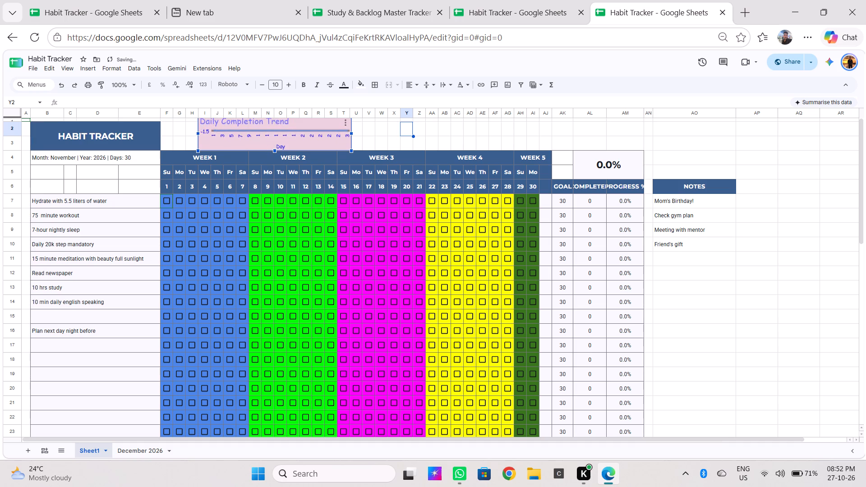
{"action": "left_click_drag", "start_coordinate": [274, 116], "coordinate": [274, 93]}
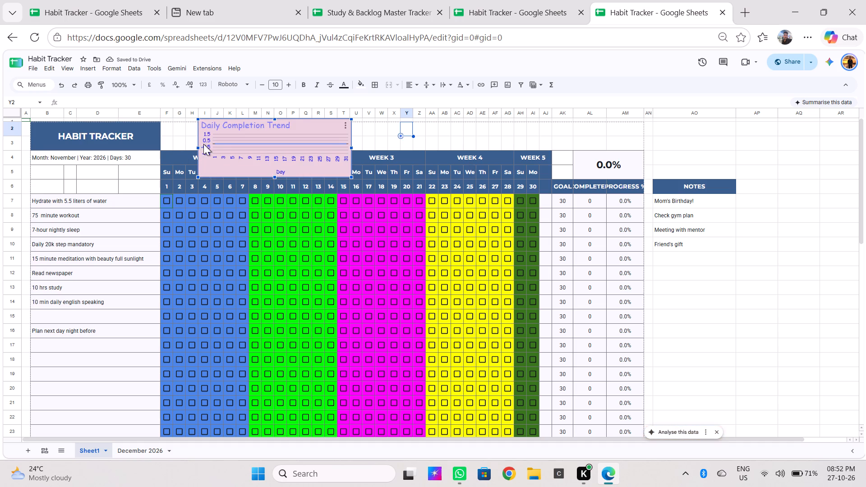
{"action": "left_click_drag", "start_coordinate": [197, 148], "coordinate": [175, 145]}
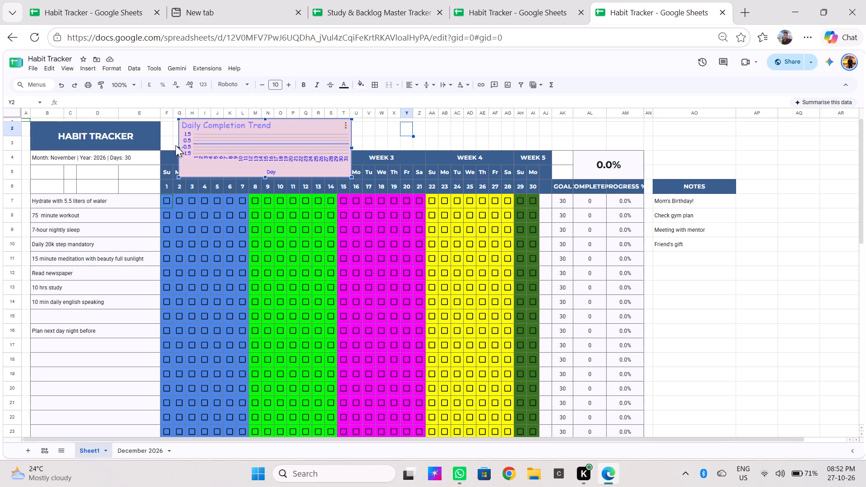
{"action": "left_click_drag", "start_coordinate": [175, 145], "coordinate": [158, 147]}
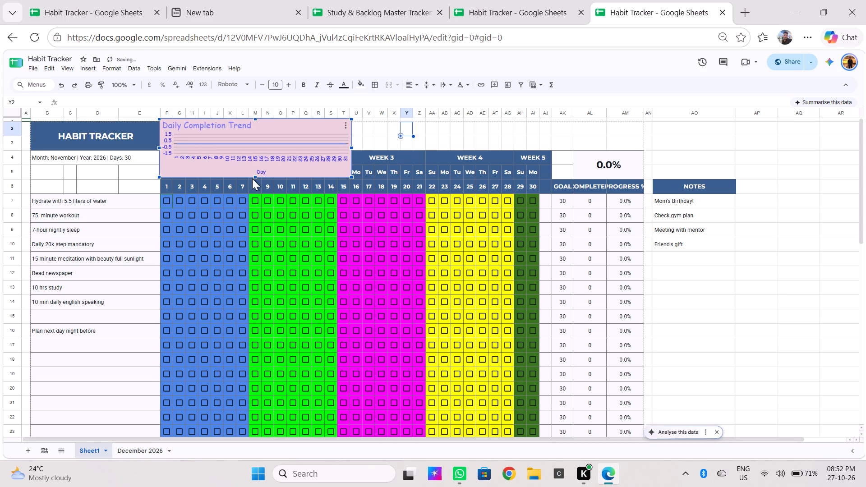
{"action": "left_click_drag", "start_coordinate": [254, 175], "coordinate": [255, 161]}
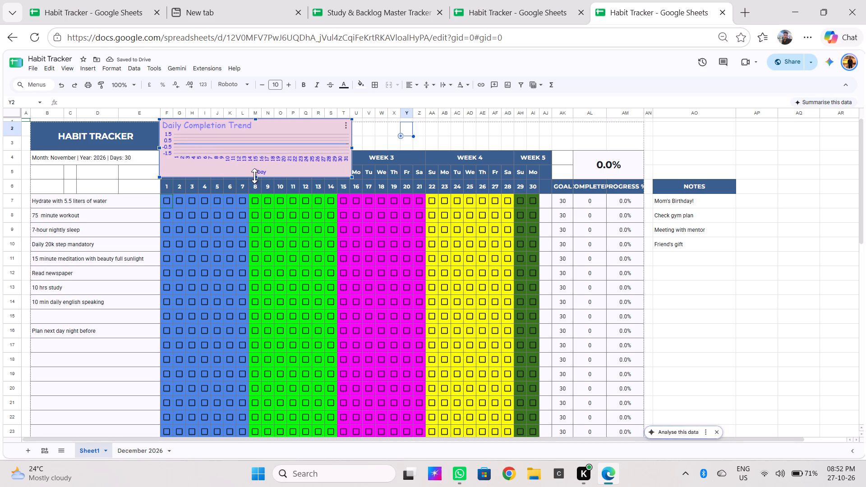
{"action": "left_click_drag", "start_coordinate": [256, 177], "coordinate": [254, 149]}
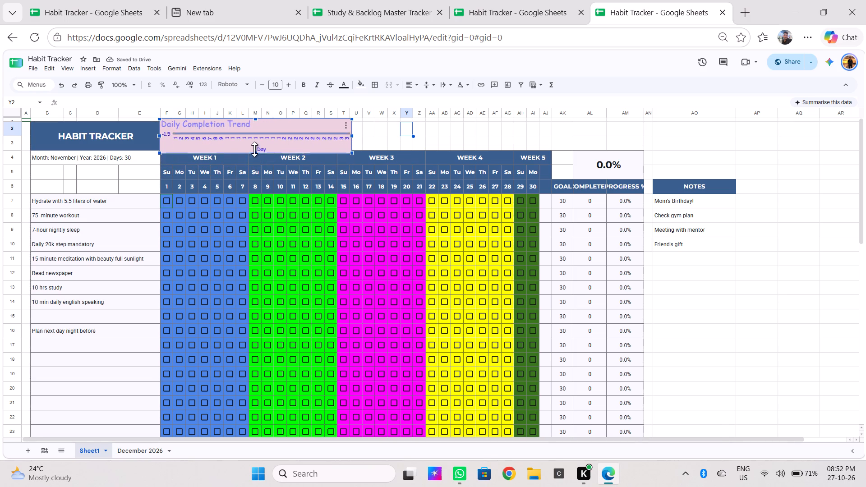
{"action": "left_click_drag", "start_coordinate": [254, 149], "coordinate": [257, 151]}
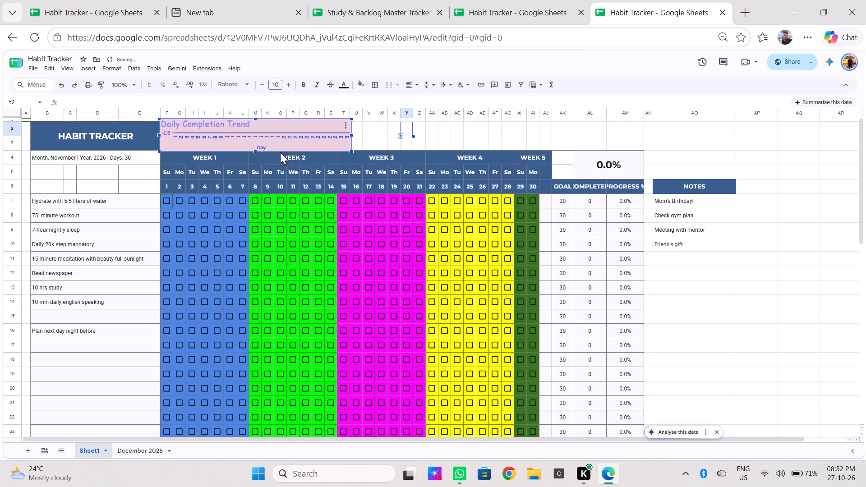
{"action": "left_click_drag", "start_coordinate": [352, 135], "coordinate": [462, 142]}
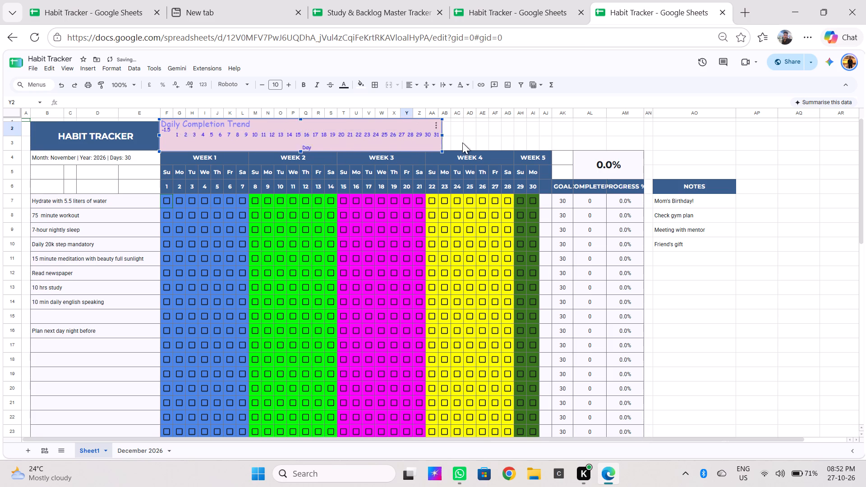
{"action": "left_click_drag", "start_coordinate": [462, 142], "coordinate": [544, 148]}
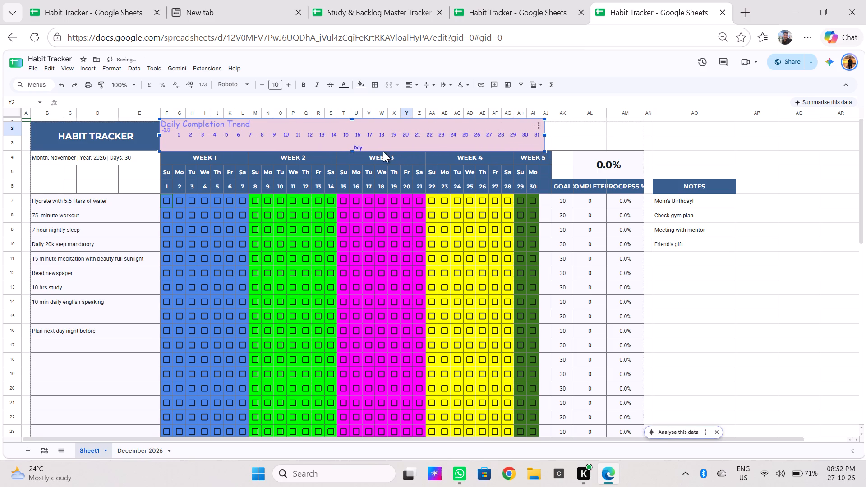
Change the Daily Completion Trend chart's type to Pie chart.
{"action": "left_click", "coordinate": [393, 133]}
{"action": "left_click", "coordinate": [535, 126]}
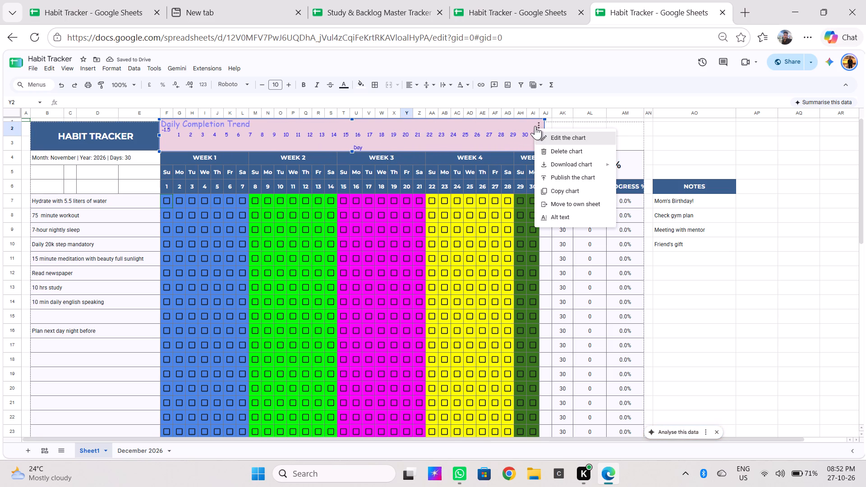
{"action": "left_click", "coordinate": [563, 138]}
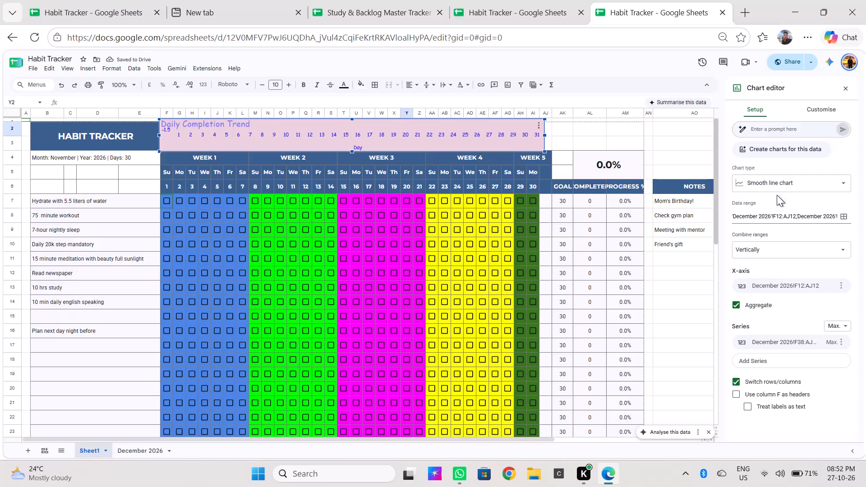
{"action": "left_click", "coordinate": [782, 187]}
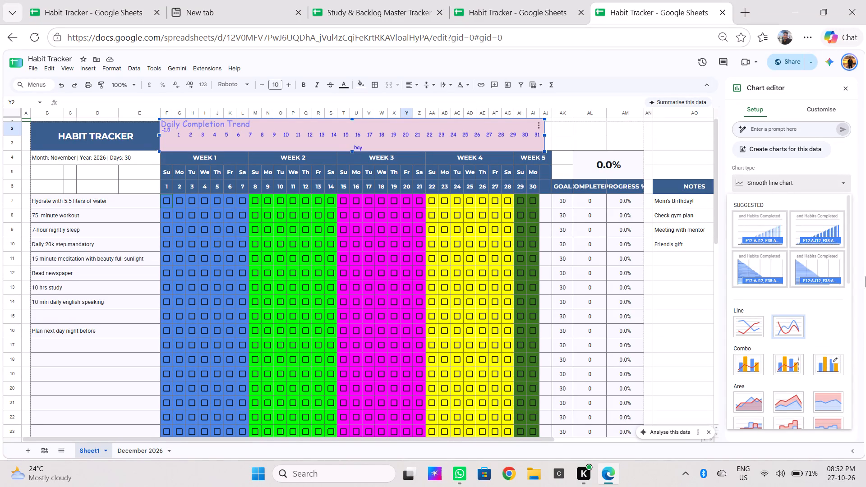
{"action": "left_click_drag", "start_coordinate": [848, 258], "coordinate": [865, 326]}
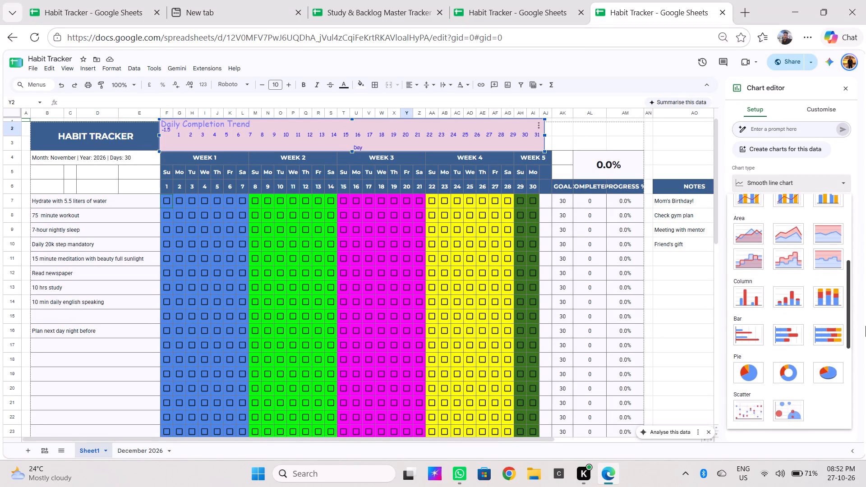
{"action": "left_click_drag", "start_coordinate": [865, 326], "coordinate": [861, 347]}
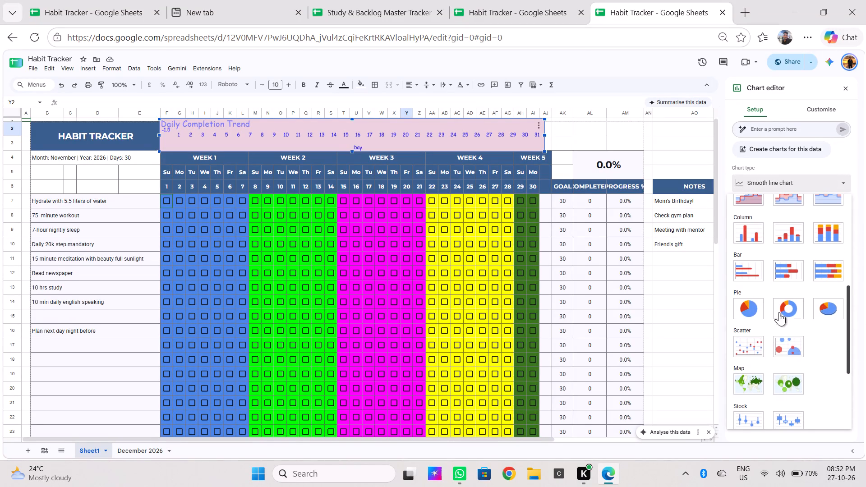
{"action": "left_click", "coordinate": [752, 311]}
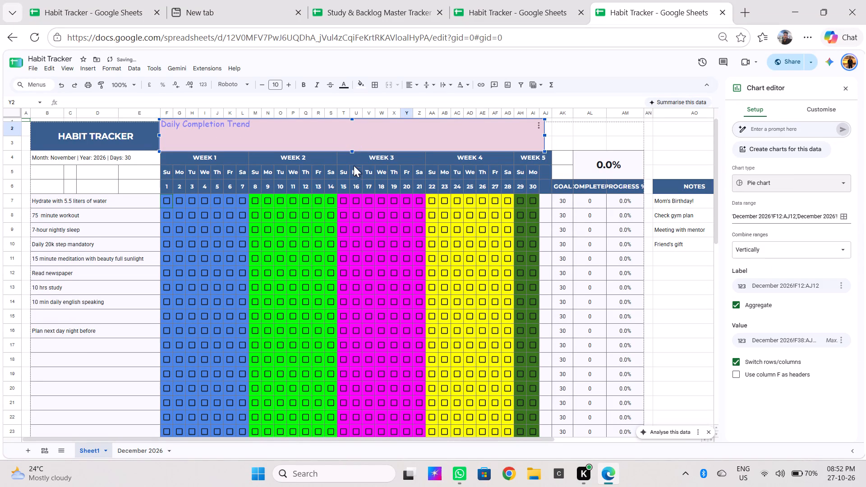
Enlarge the chart to about eight rows high and move it below the Weekly Progress row, beside the Weekly Habits list, from column F.
{"action": "left_click_drag", "start_coordinate": [352, 151], "coordinate": [335, 233]}
{"action": "left_click_drag", "start_coordinate": [327, 180], "coordinate": [327, 243]}
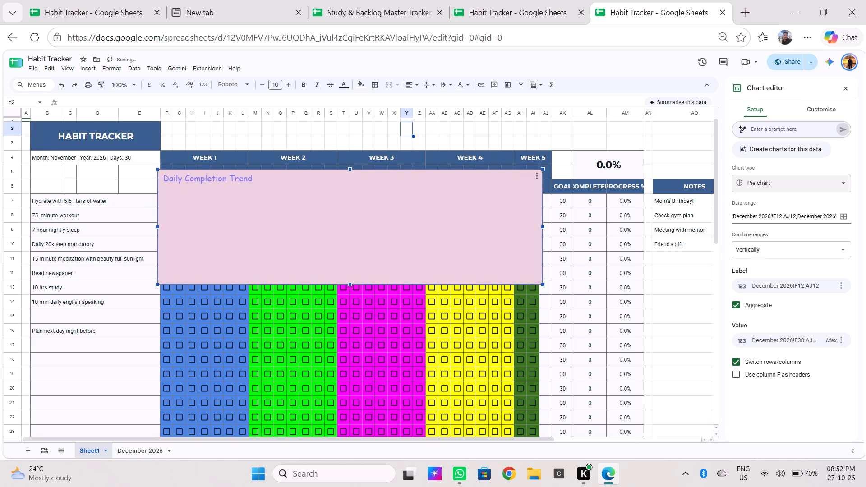
{"action": "left_click_drag", "start_coordinate": [327, 243], "coordinate": [313, 486]}
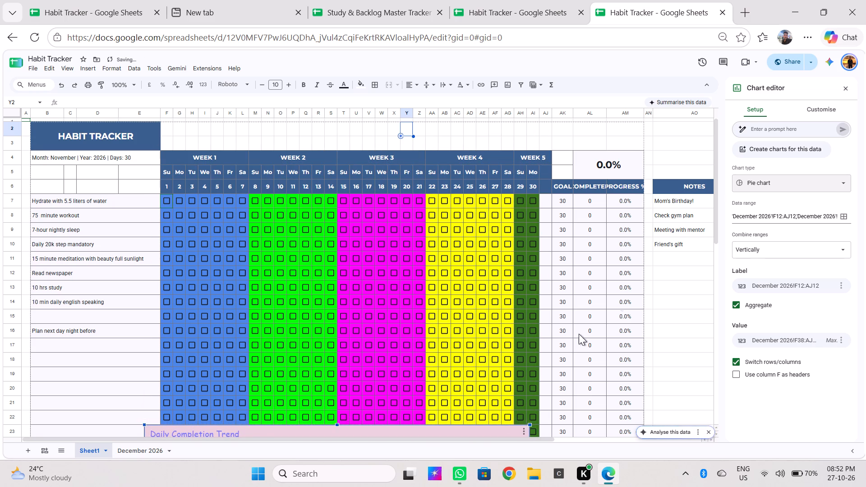
{"action": "left_click_drag", "start_coordinate": [715, 222], "coordinate": [715, 354]}
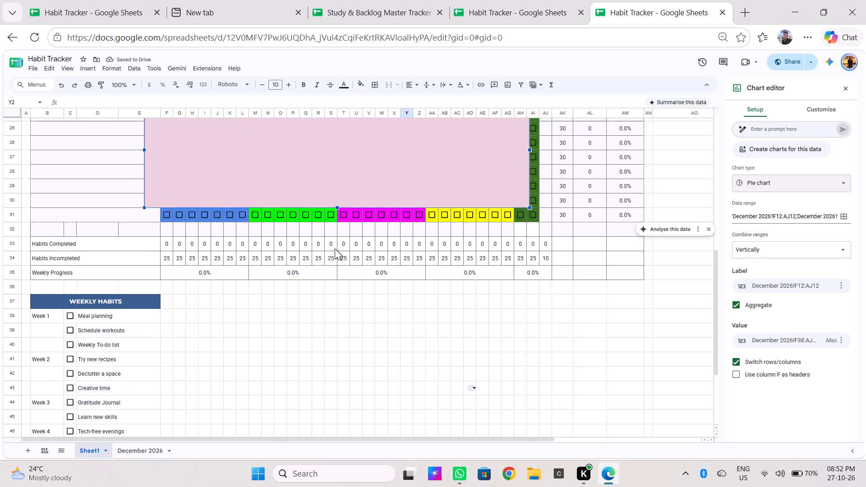
{"action": "left_click_drag", "start_coordinate": [257, 157], "coordinate": [285, 353]}
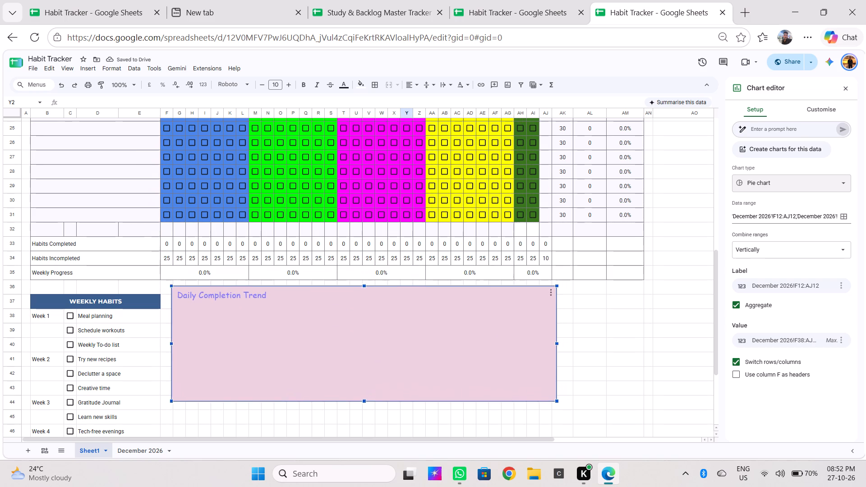
{"action": "left_click_drag", "start_coordinate": [285, 353], "coordinate": [273, 349]}
{"action": "left_click", "coordinate": [273, 349]}
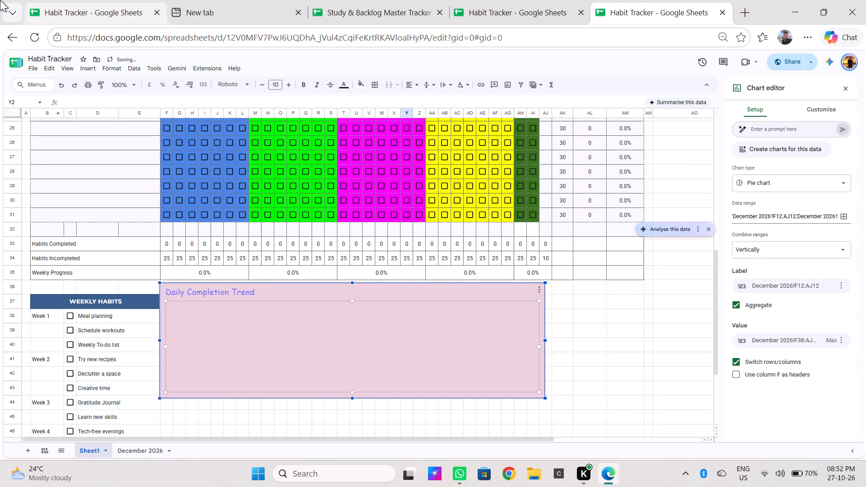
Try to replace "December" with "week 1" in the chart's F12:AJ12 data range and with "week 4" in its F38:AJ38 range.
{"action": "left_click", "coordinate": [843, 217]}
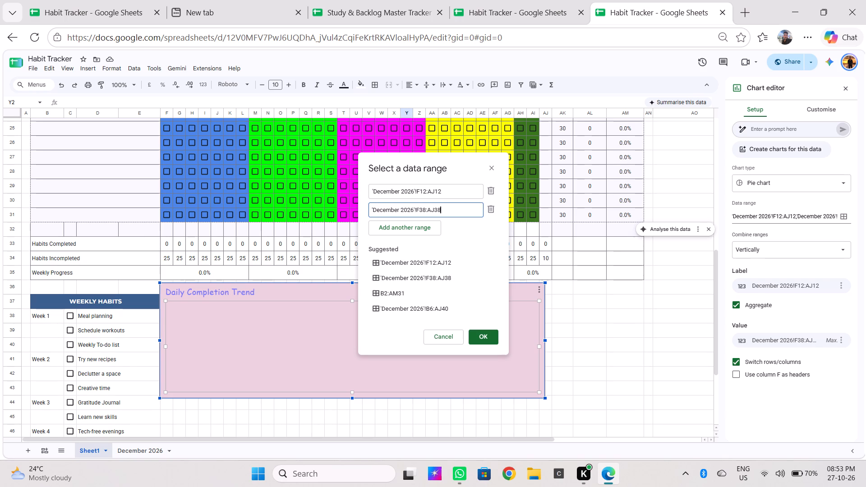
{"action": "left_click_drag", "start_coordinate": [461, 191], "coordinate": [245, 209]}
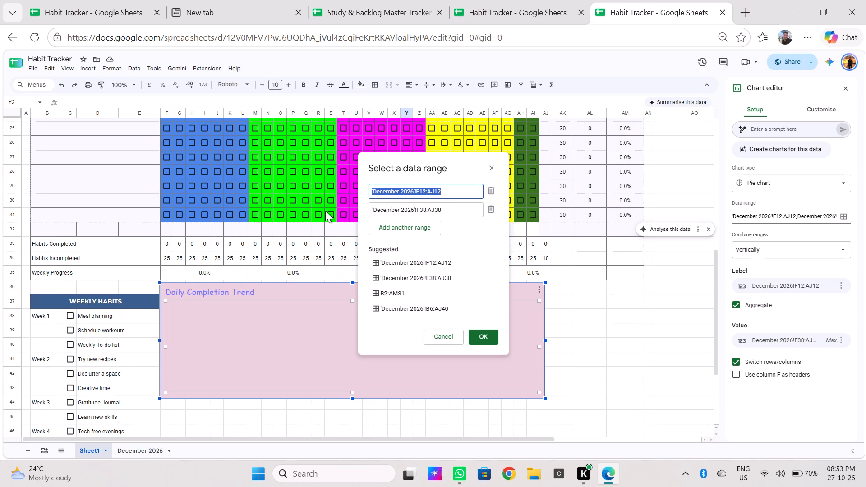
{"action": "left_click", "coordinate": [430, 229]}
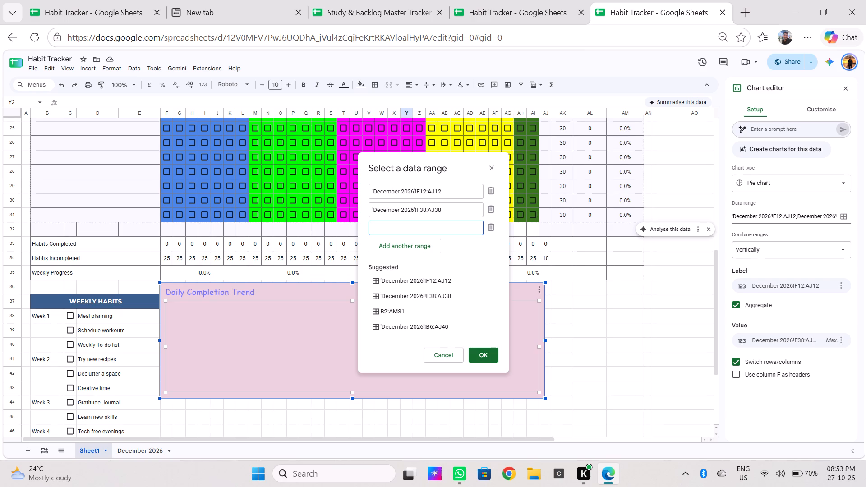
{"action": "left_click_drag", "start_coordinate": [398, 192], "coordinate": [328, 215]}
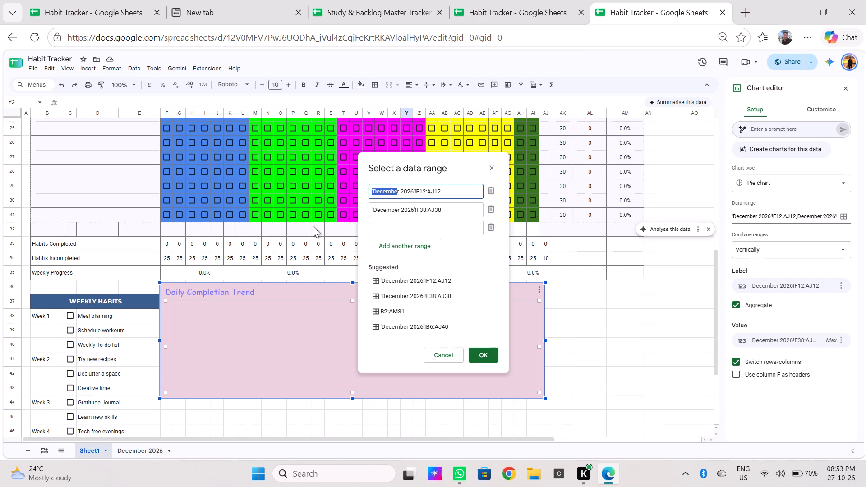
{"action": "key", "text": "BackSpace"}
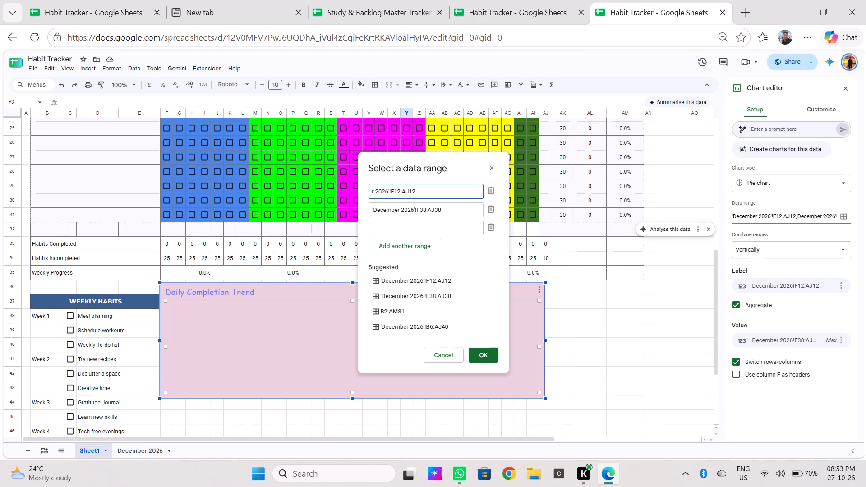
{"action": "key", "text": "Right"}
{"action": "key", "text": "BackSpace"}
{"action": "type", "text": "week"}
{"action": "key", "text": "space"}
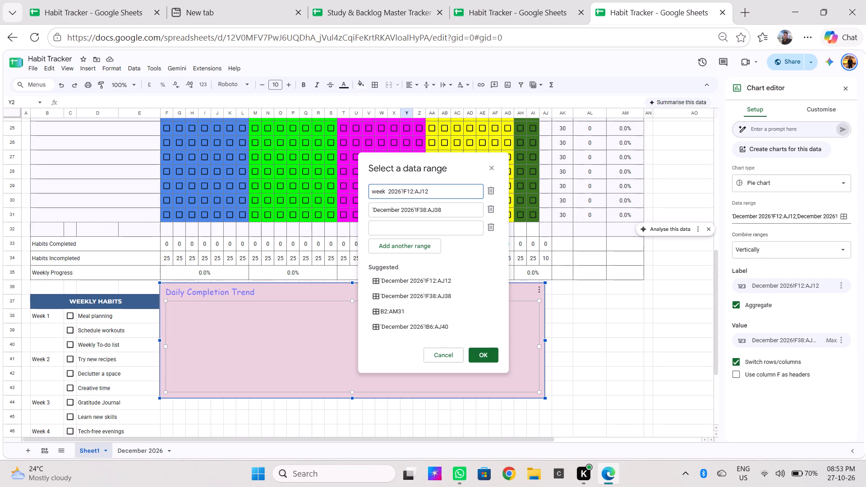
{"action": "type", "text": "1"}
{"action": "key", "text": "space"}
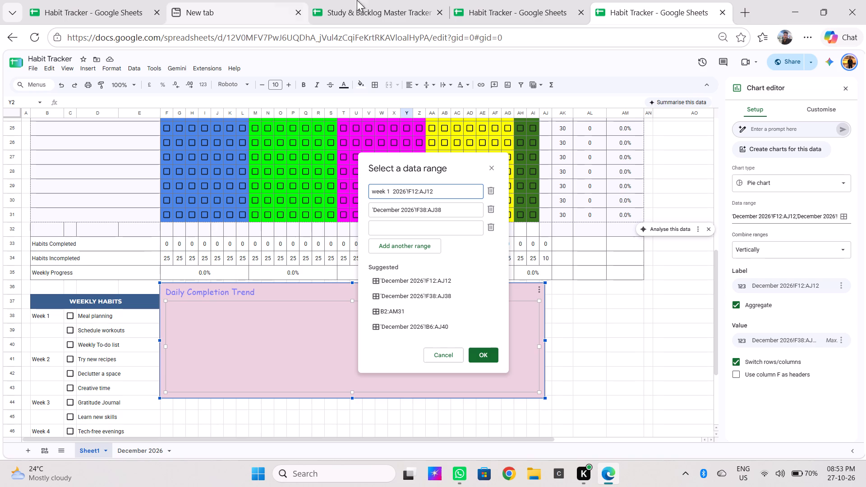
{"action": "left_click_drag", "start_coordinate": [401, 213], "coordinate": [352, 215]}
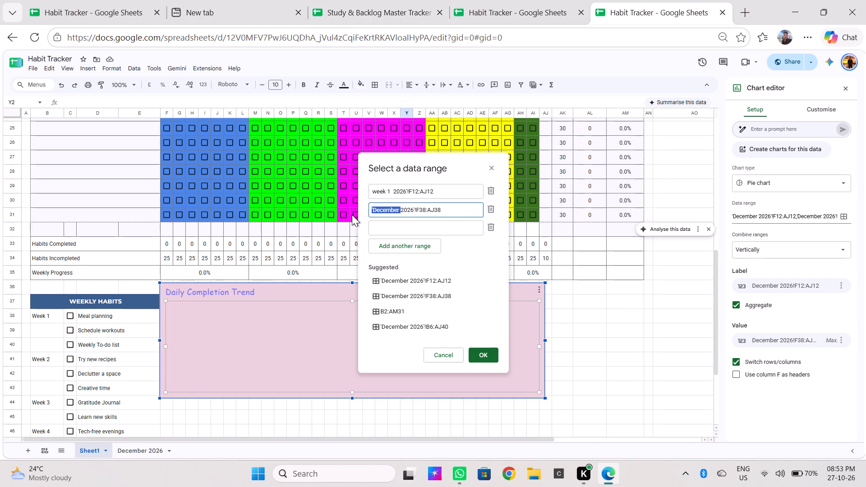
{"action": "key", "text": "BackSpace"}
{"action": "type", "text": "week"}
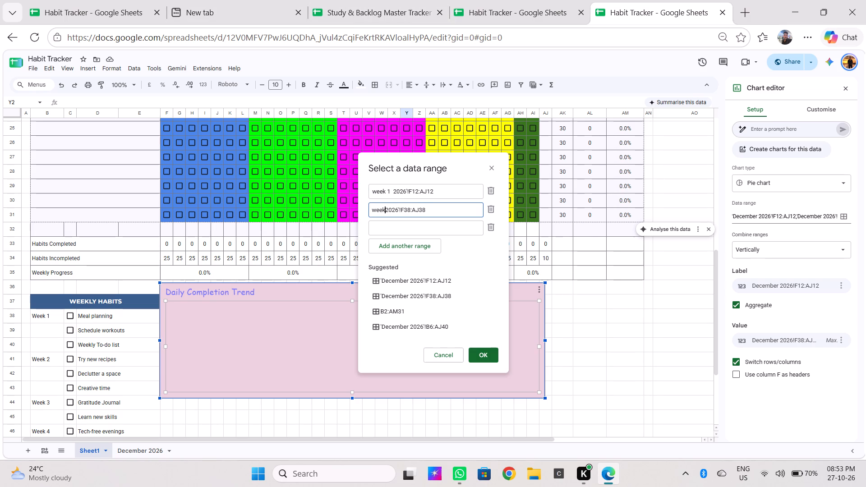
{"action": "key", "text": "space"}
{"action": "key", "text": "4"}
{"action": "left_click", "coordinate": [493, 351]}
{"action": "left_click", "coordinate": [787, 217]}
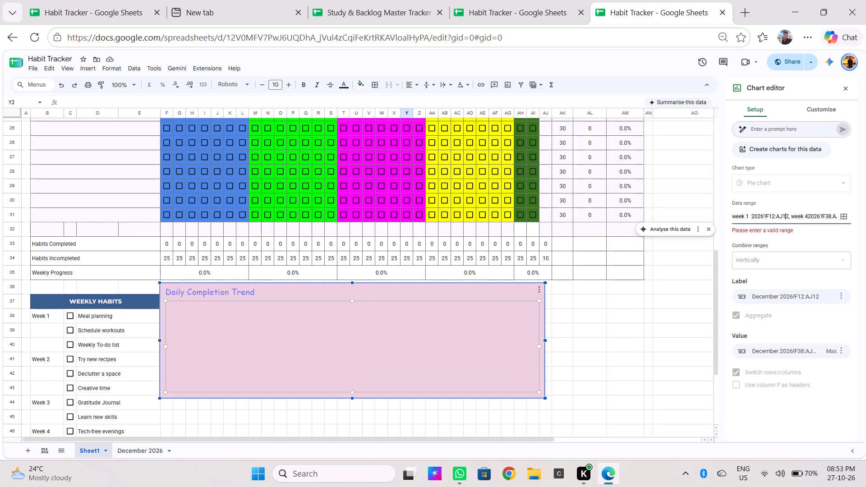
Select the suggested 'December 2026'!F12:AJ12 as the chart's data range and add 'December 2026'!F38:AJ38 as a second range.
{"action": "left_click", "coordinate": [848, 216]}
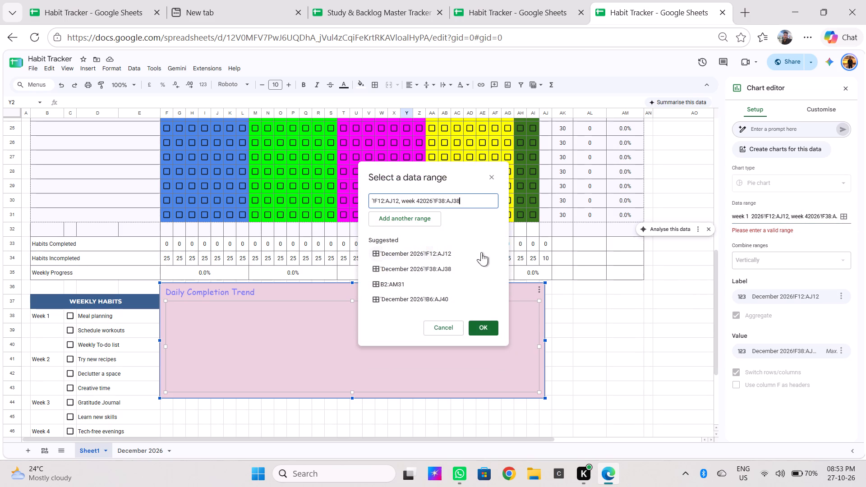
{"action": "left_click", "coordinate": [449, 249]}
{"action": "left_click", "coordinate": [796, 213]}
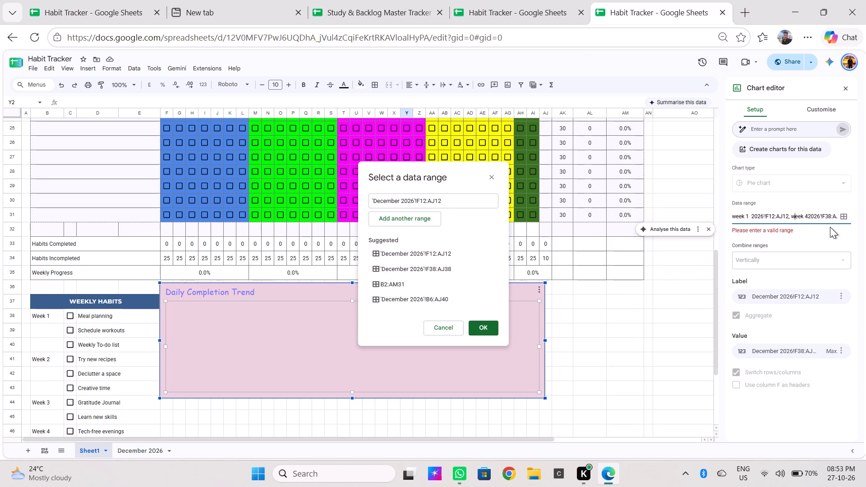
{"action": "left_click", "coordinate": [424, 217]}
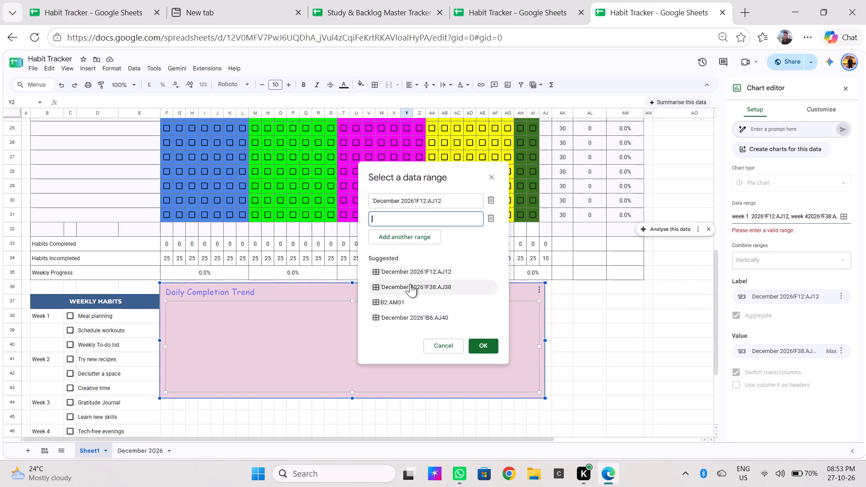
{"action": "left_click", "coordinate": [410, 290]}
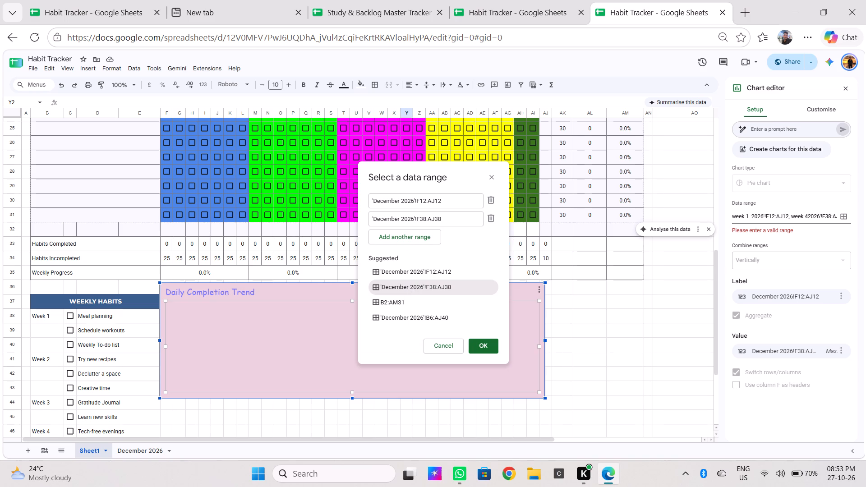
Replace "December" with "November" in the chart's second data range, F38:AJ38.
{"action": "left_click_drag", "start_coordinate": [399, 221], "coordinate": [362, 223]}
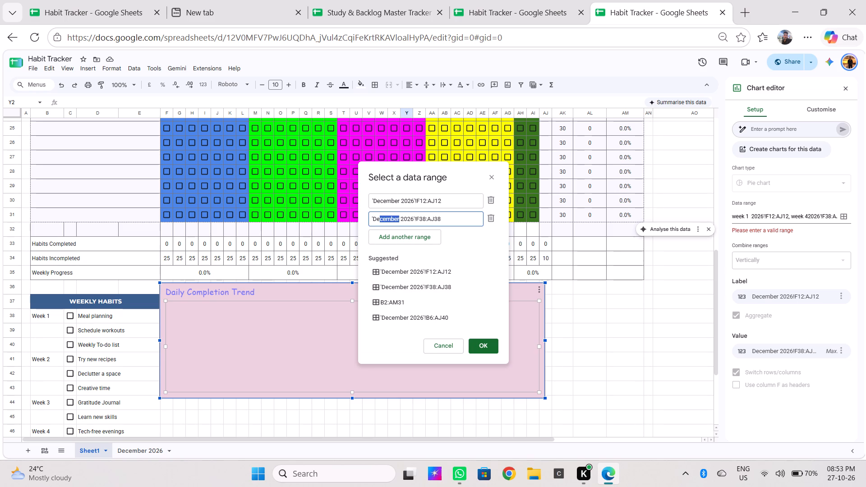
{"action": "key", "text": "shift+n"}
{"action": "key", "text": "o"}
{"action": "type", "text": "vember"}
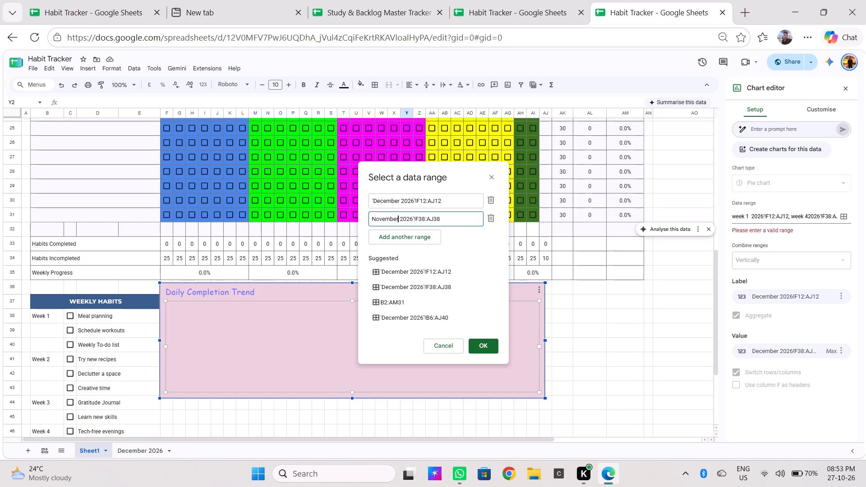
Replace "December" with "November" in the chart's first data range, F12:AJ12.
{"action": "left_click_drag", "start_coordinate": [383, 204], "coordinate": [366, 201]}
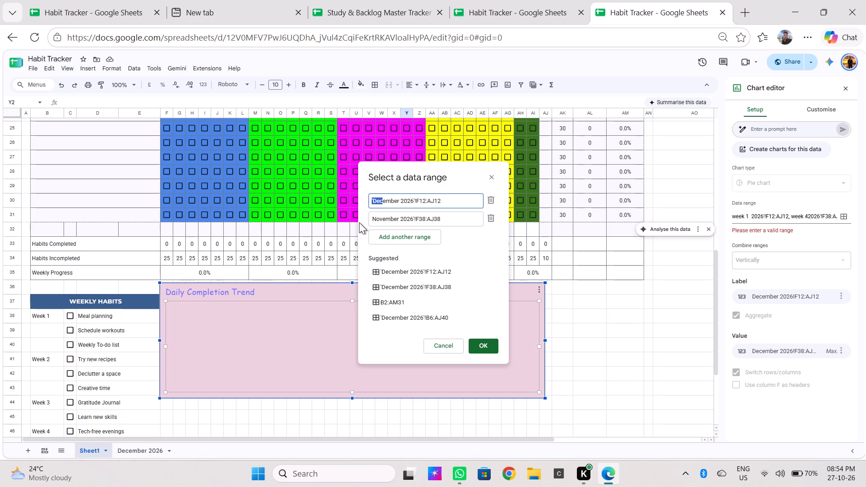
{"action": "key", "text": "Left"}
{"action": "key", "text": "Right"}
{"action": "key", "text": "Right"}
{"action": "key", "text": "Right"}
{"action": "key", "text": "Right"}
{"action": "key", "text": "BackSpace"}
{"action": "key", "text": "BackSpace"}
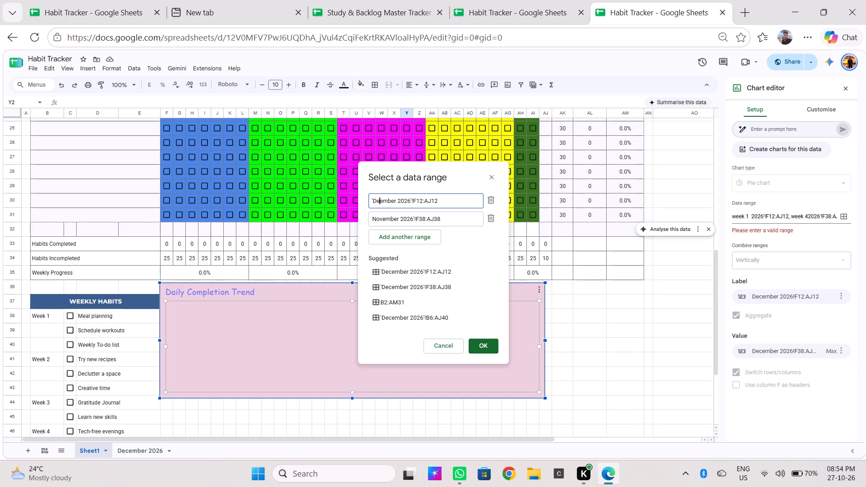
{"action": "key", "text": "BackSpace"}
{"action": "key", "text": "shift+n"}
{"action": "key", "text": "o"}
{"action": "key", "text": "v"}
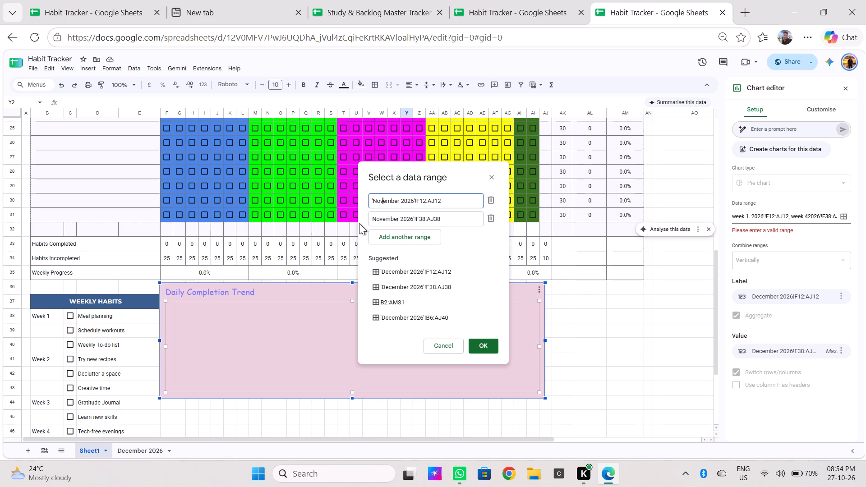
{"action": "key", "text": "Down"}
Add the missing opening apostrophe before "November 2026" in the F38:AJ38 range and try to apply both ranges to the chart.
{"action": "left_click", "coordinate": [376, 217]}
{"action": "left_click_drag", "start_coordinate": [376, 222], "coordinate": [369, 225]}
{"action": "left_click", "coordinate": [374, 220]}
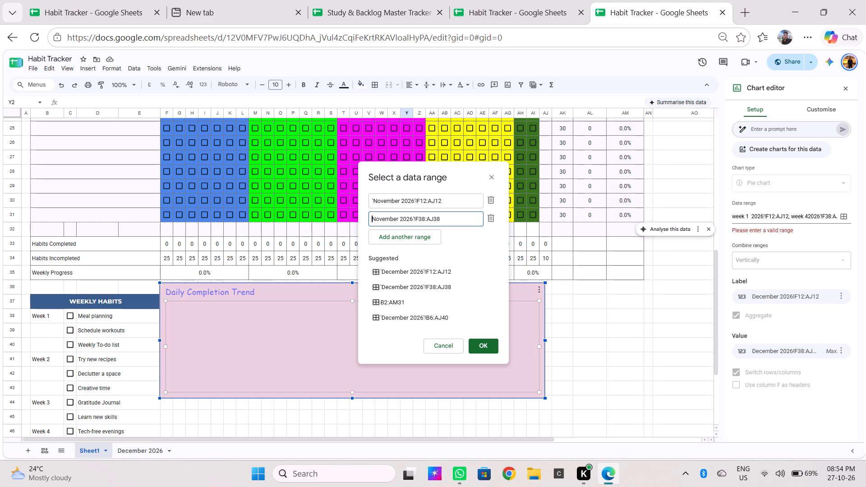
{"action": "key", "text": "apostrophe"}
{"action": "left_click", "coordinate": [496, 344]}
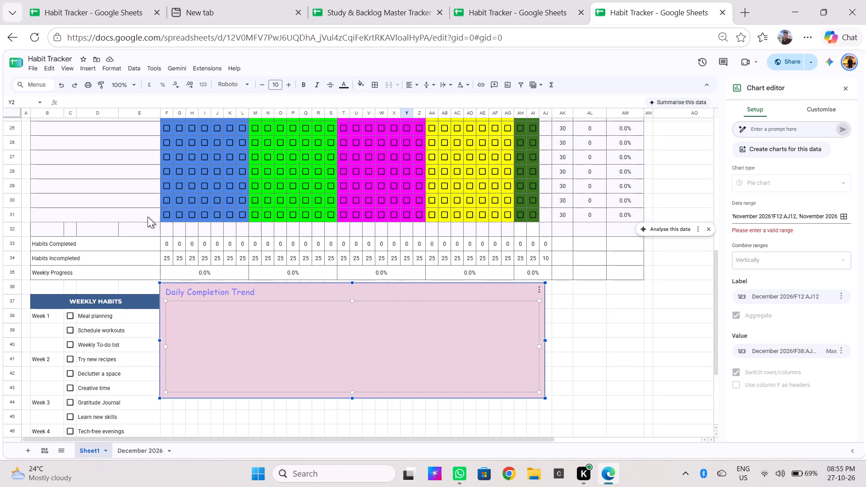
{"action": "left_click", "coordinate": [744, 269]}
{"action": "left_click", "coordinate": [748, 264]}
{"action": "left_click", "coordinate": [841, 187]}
Set the chart's data ranges back to the suggested 'December 2026'!F12:AJ12 and 'December 2026'!F38:AJ38 and apply them.
{"action": "left_click", "coordinate": [843, 213]}
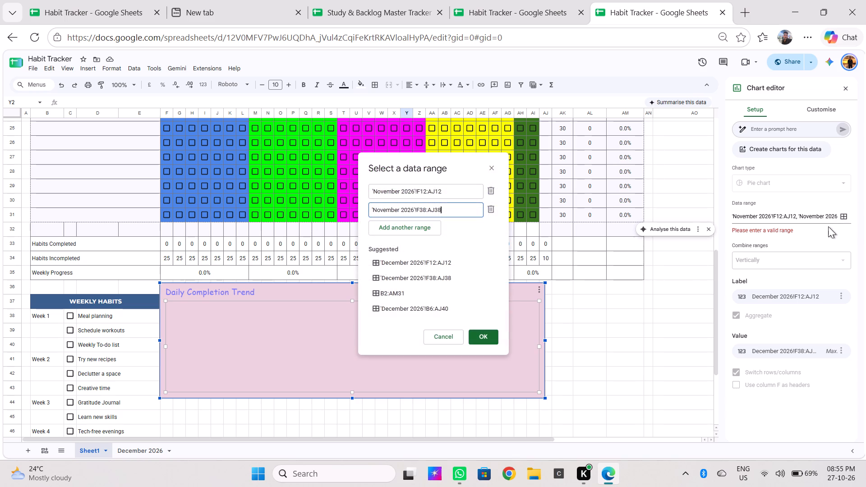
{"action": "left_click", "coordinate": [430, 265]}
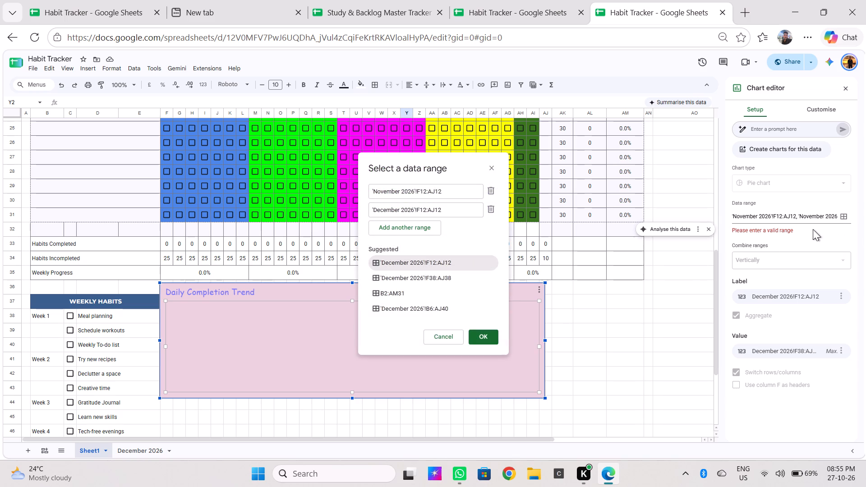
{"action": "left_click", "coordinate": [414, 279]}
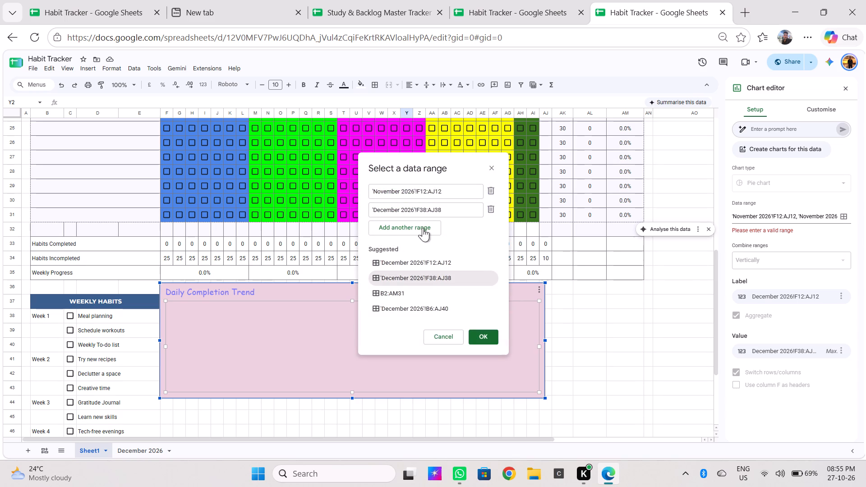
{"action": "left_click", "coordinate": [441, 192]}
{"action": "left_click", "coordinate": [437, 262]}
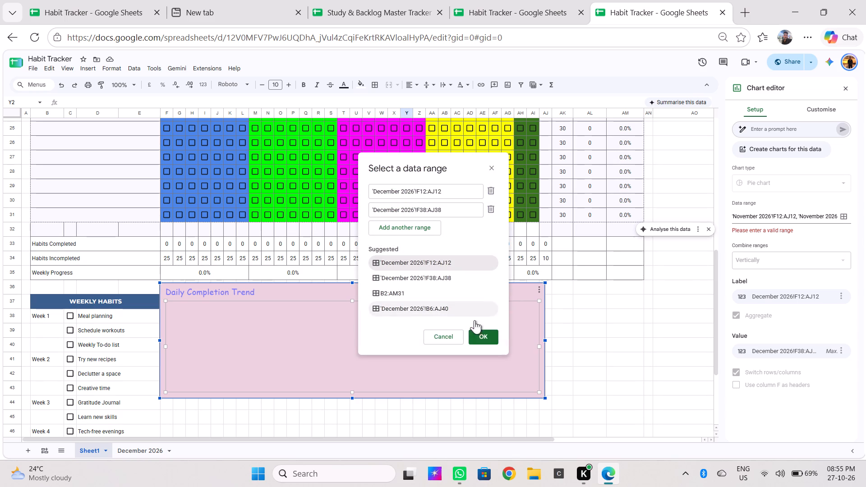
{"action": "left_click", "coordinate": [486, 337]}
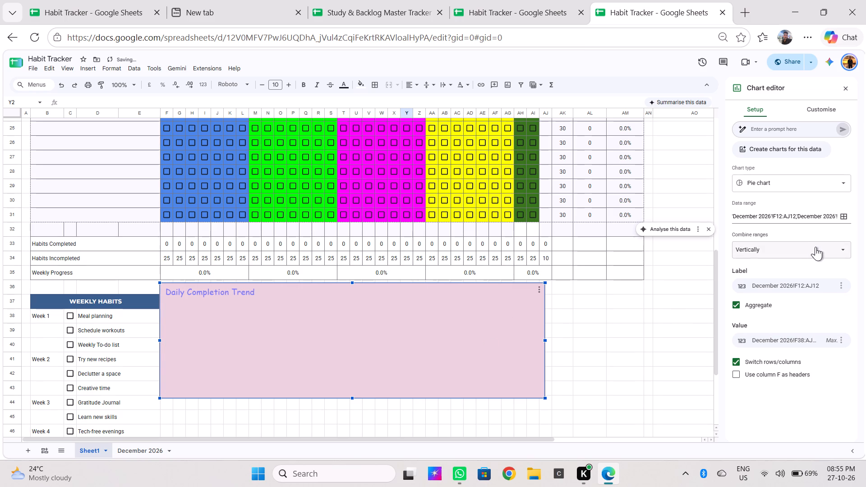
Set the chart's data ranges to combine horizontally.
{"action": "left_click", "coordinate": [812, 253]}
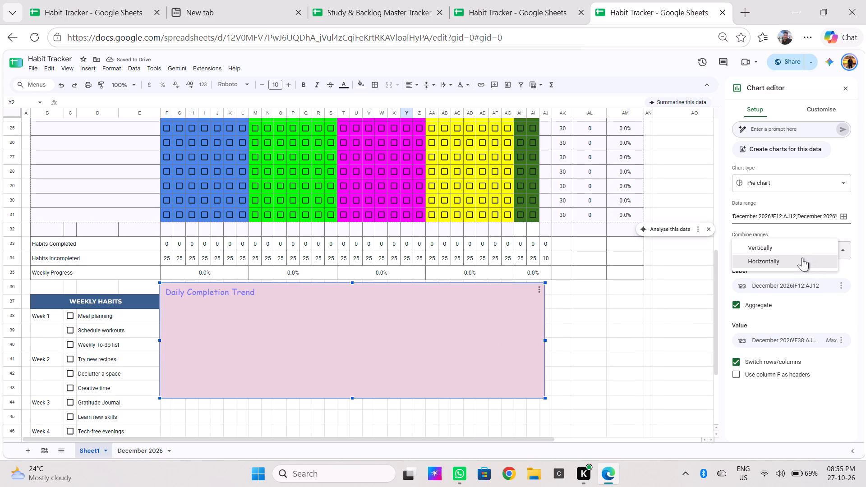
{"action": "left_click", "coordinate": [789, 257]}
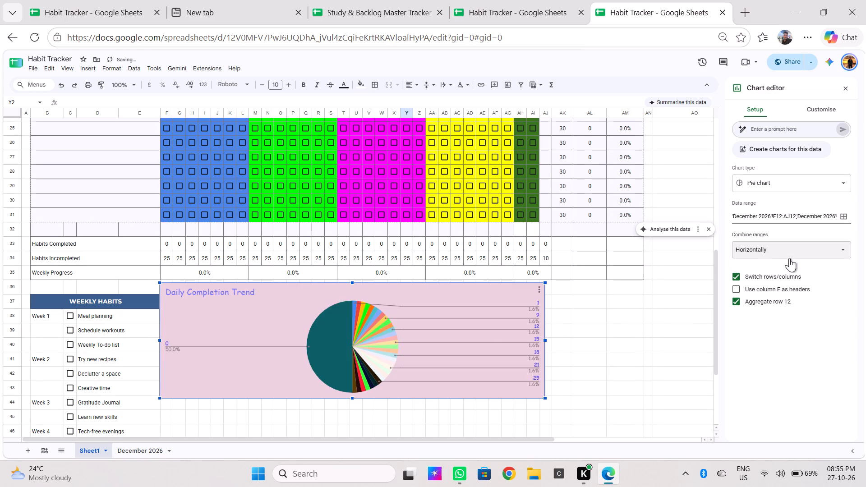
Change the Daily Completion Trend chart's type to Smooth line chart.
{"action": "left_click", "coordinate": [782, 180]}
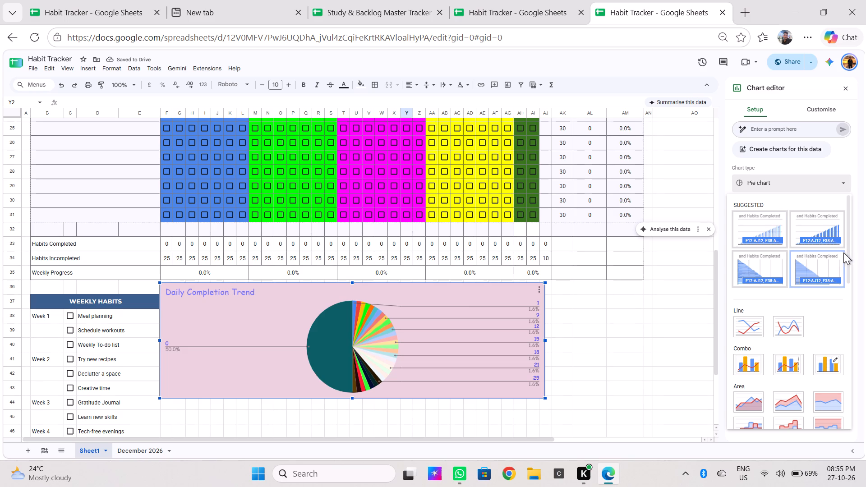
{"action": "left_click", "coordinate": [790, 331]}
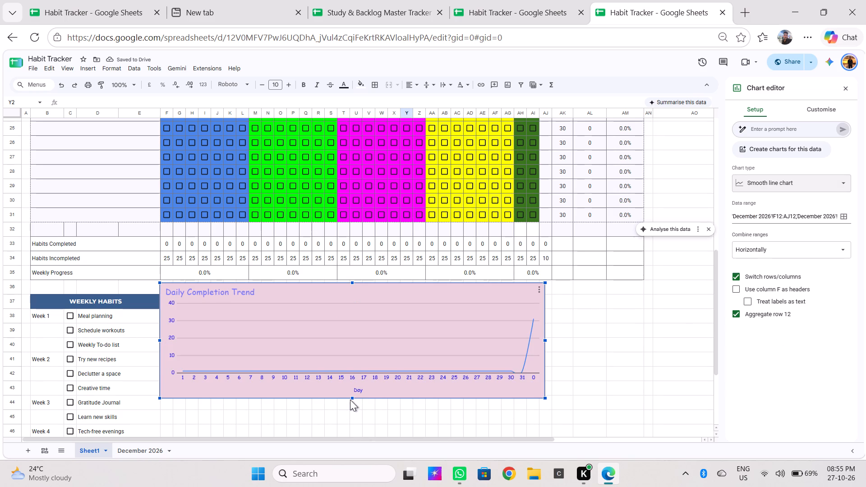
Resize the chart's height so that its lower edge reaches row 46, keeping its upper edge below the Weekly Progress row.
{"action": "left_click_drag", "start_coordinate": [351, 399], "coordinate": [356, 300]}
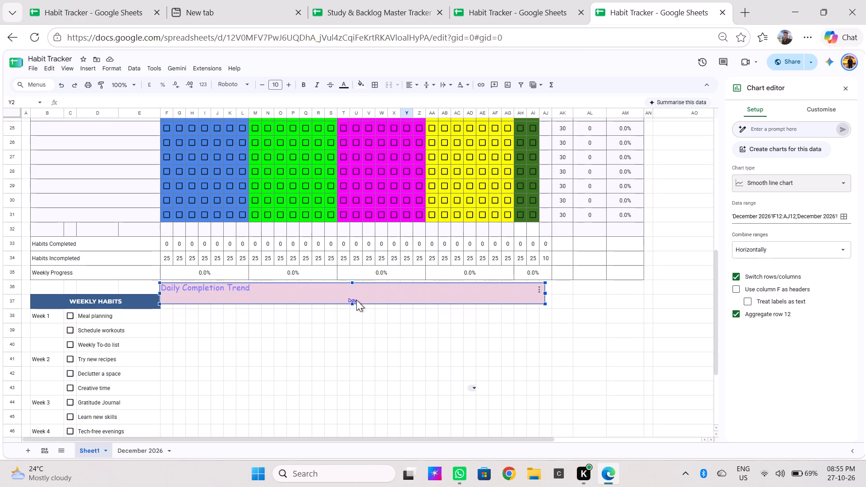
{"action": "left_click_drag", "start_coordinate": [356, 300], "coordinate": [358, 300]}
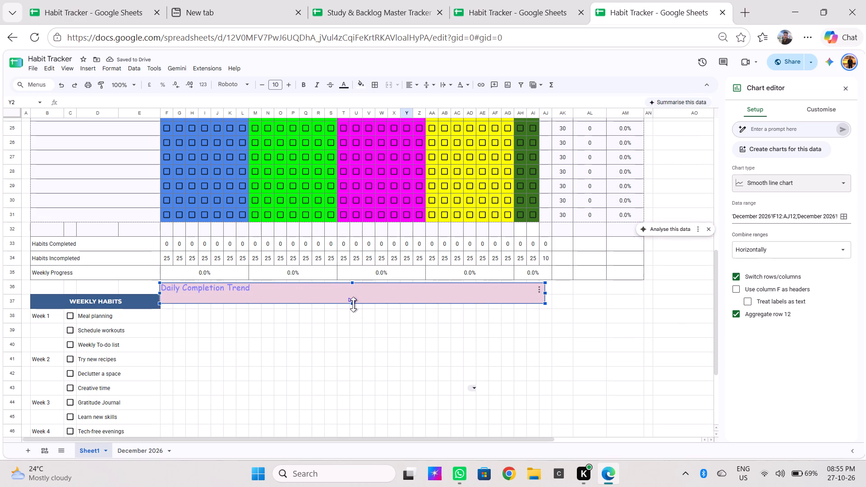
{"action": "left_click_drag", "start_coordinate": [353, 304], "coordinate": [334, 434]}
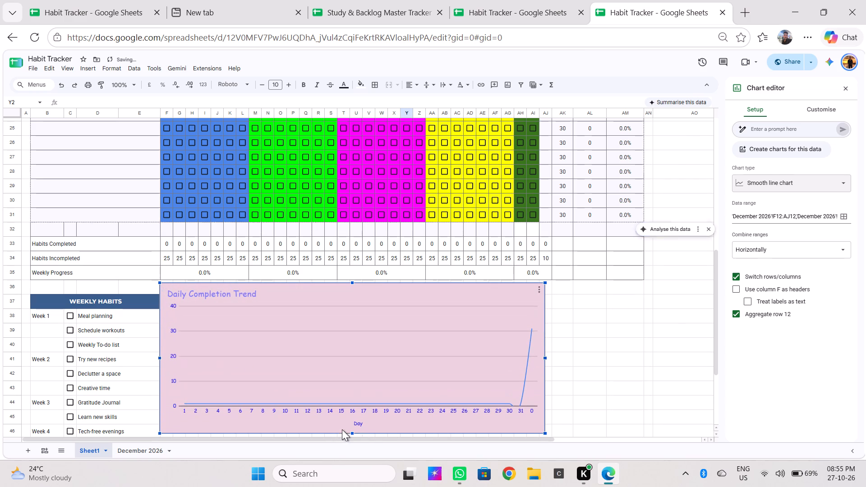
Change the chart to the first suggested column chart, titled "and Habits Completed", for the F12:AJ12 and F38:AJ38 ranges.
{"action": "left_click", "coordinate": [774, 187]}
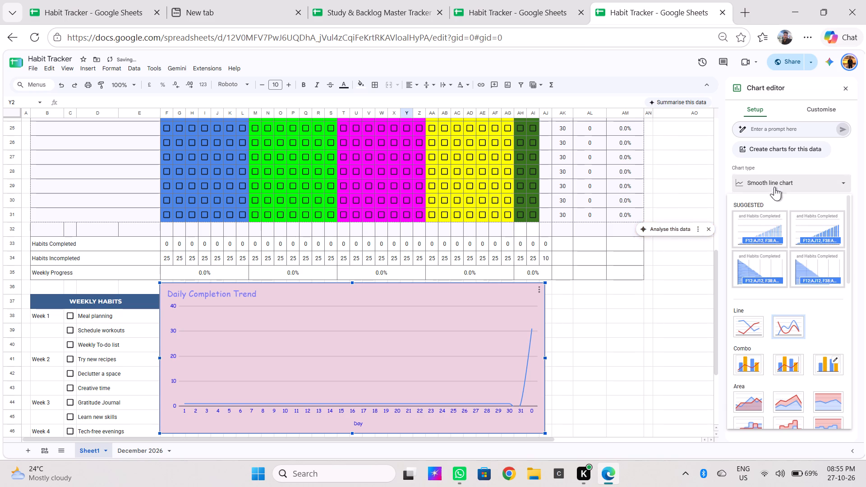
{"action": "left_click", "coordinate": [760, 234]}
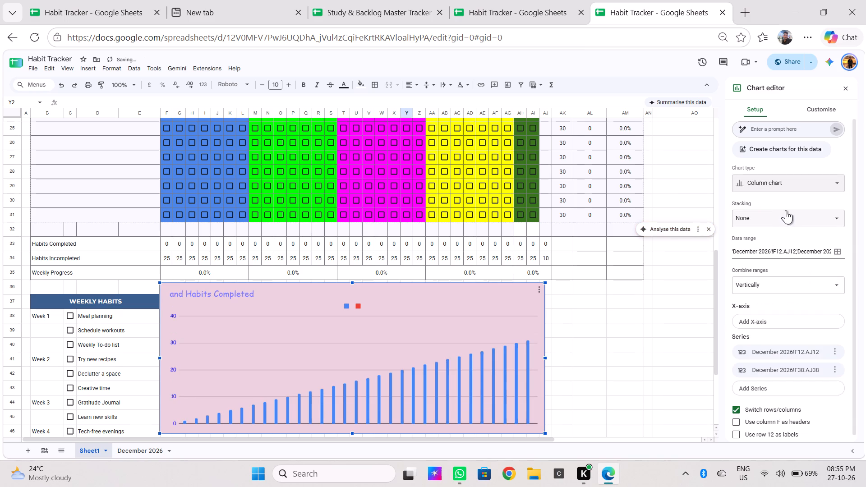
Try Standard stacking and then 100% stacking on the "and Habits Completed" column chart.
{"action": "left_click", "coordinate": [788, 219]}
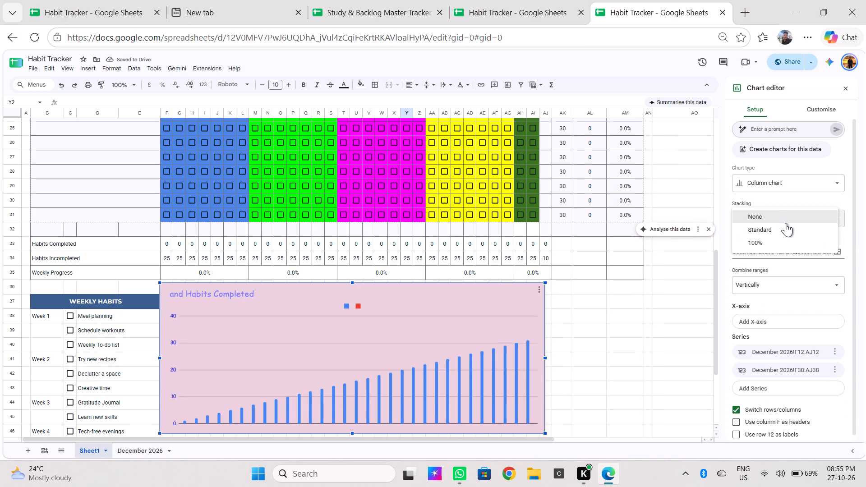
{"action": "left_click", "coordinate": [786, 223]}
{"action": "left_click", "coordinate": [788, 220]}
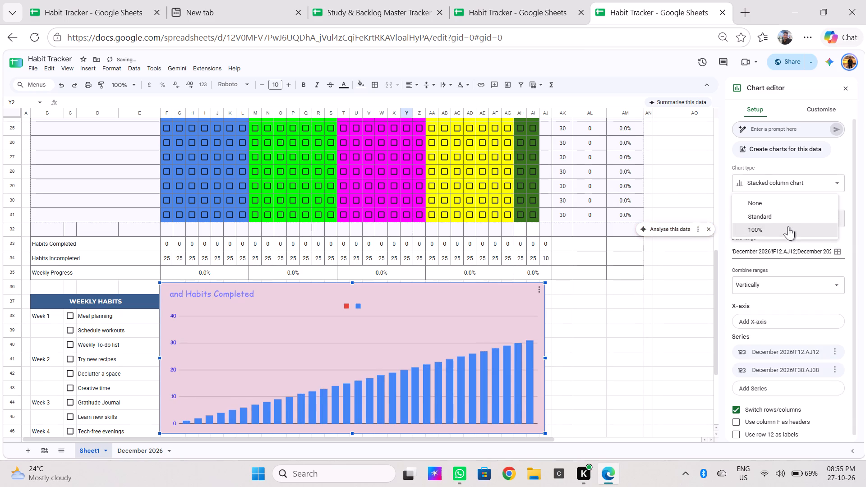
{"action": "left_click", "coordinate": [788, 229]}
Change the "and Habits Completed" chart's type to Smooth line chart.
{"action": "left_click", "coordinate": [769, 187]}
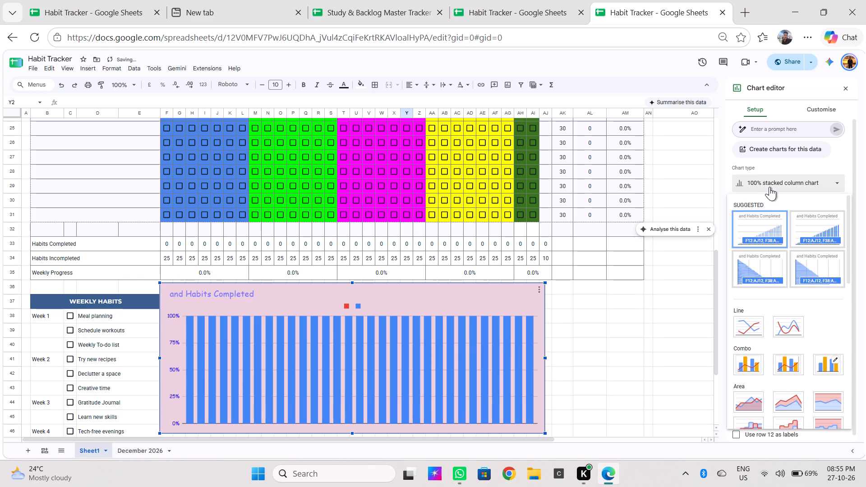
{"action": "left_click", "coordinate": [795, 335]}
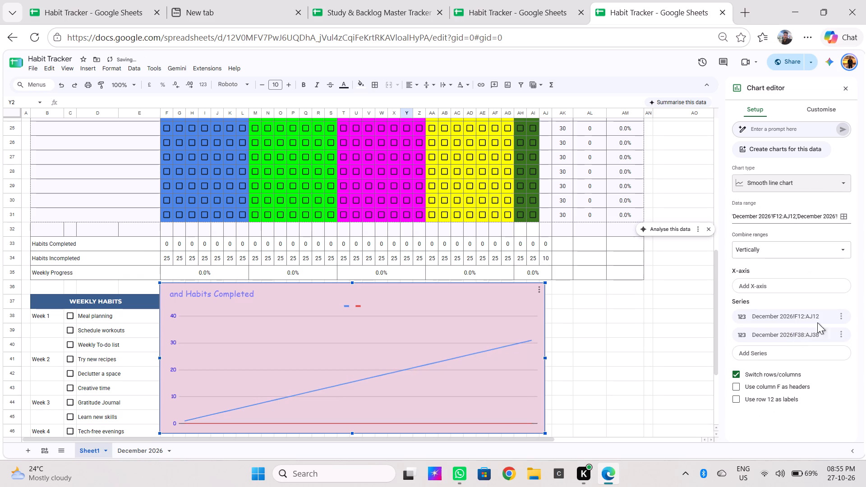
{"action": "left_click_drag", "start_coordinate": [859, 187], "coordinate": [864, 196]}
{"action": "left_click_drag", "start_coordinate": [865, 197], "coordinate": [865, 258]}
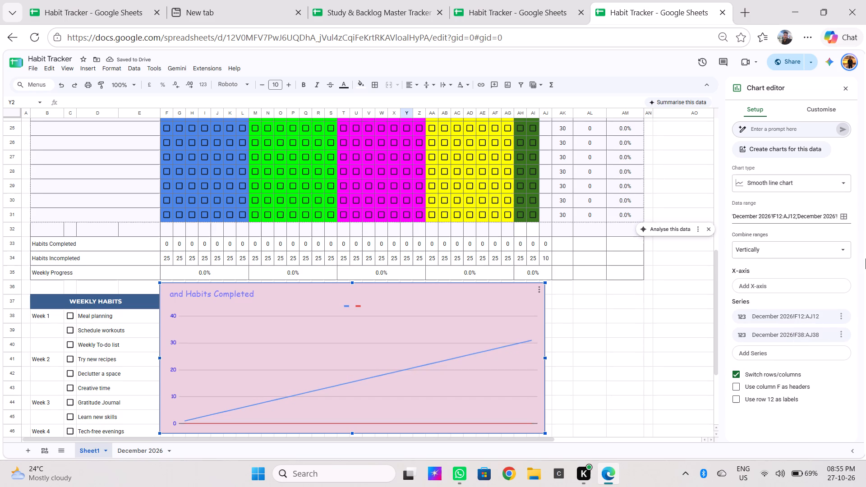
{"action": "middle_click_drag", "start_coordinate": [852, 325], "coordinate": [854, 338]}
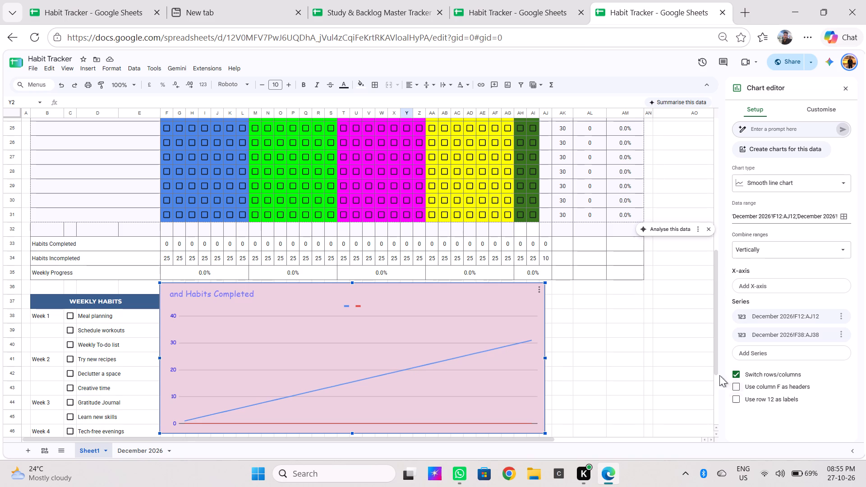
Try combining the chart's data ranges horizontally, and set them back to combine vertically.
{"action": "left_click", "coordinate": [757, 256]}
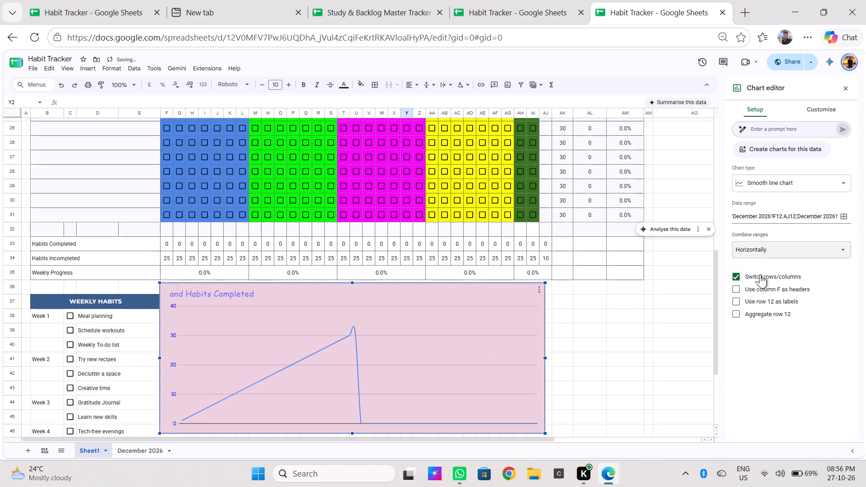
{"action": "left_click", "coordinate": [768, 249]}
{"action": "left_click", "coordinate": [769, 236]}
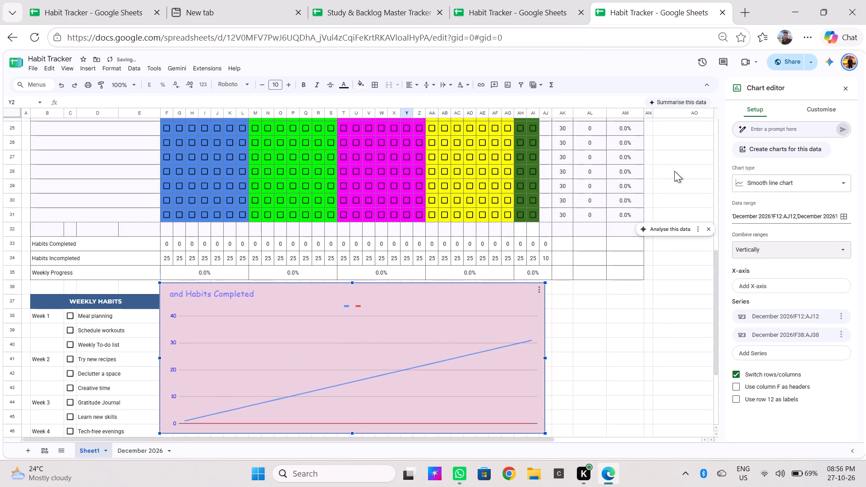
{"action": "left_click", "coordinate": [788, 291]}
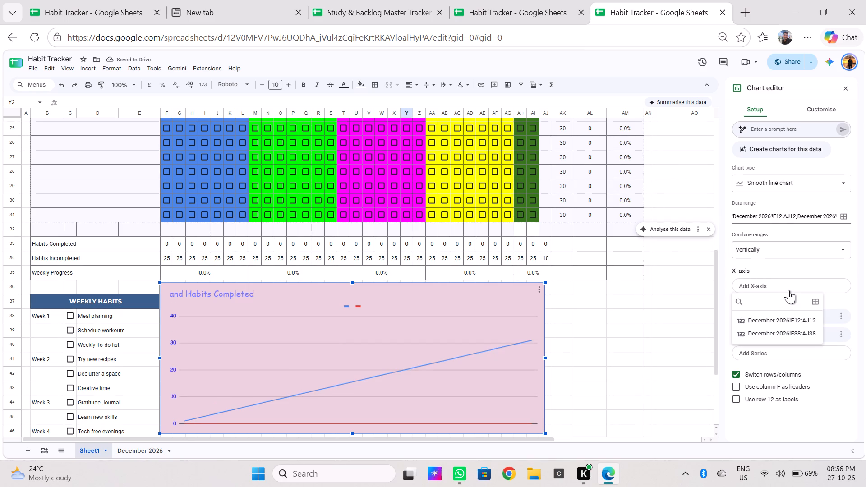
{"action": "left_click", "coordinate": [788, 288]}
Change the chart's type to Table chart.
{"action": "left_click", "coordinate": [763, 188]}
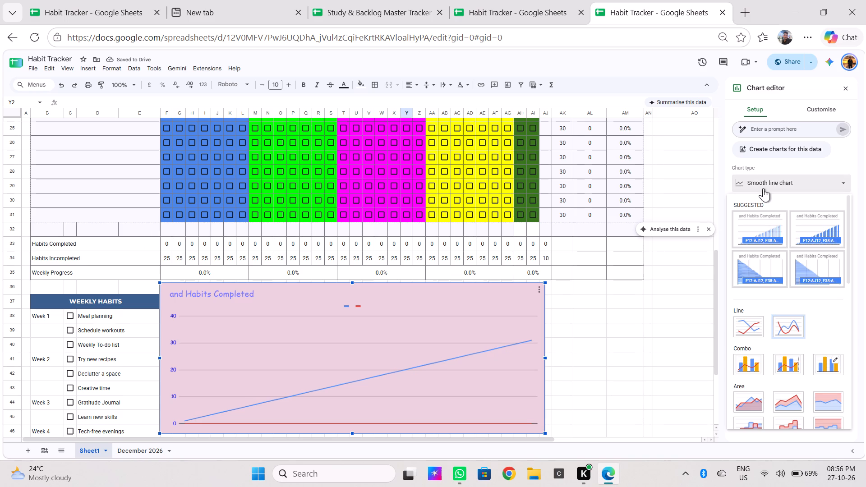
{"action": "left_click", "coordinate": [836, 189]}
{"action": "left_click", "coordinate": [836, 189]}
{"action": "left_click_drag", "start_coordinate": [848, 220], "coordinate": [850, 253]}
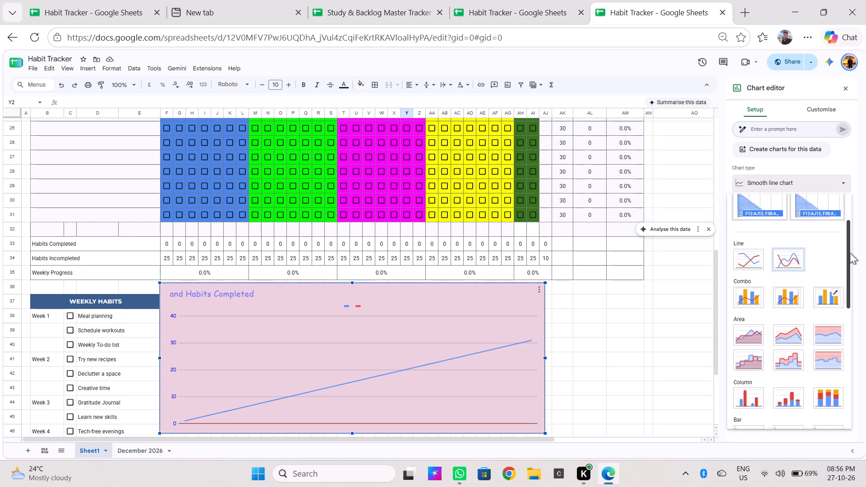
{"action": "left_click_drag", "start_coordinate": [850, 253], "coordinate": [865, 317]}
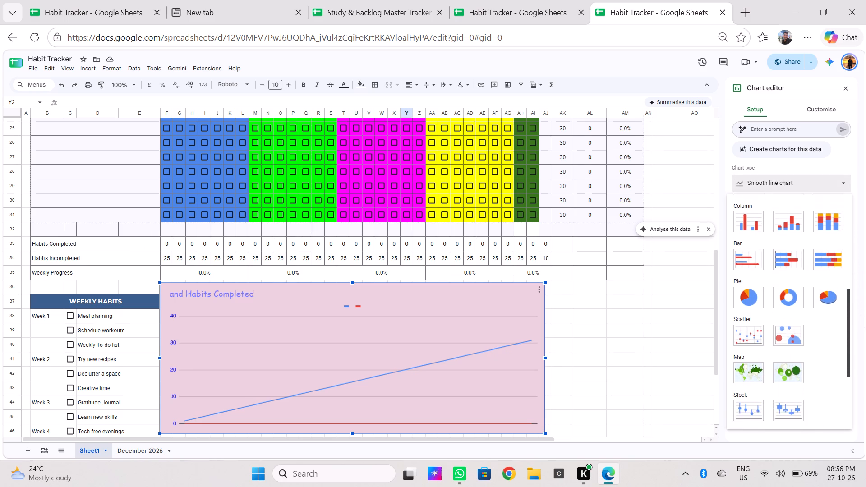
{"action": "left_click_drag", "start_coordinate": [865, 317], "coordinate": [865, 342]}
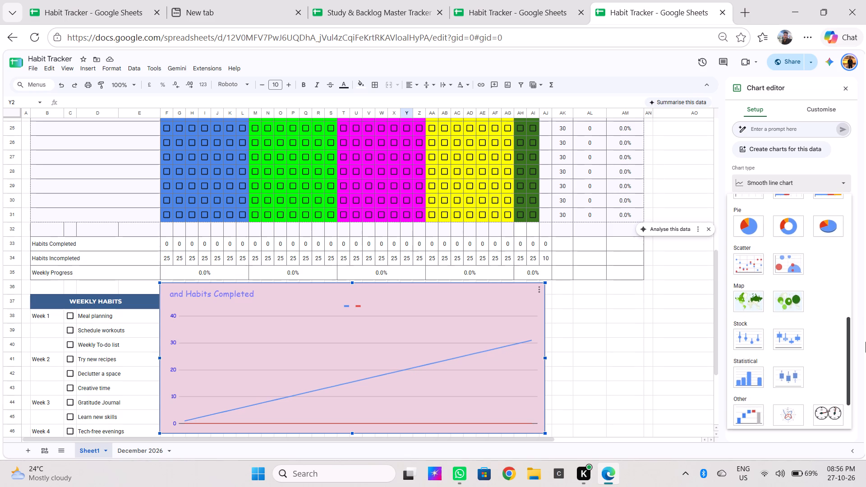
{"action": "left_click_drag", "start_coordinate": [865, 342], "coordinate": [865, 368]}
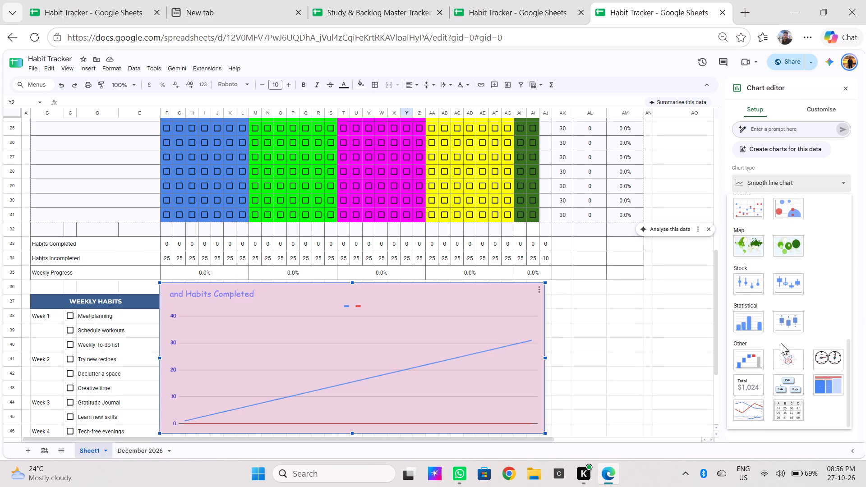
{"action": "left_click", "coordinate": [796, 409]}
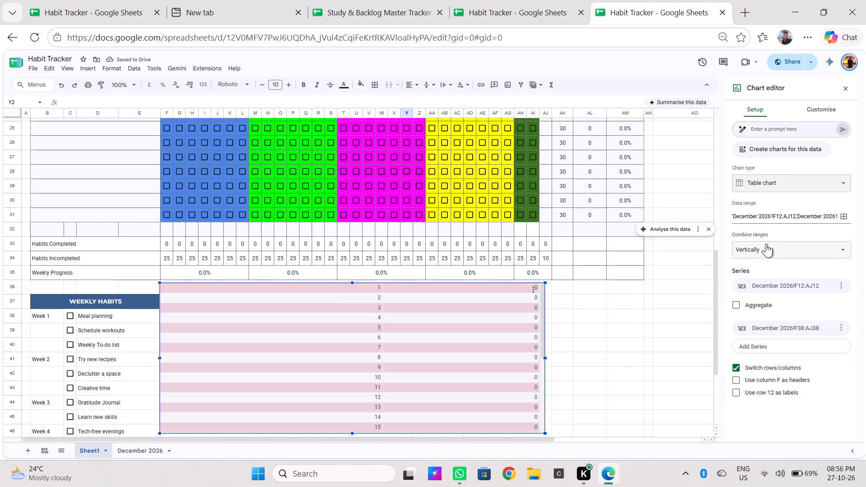
Change the chart's type to Area chart without stacking.
{"action": "left_click", "coordinate": [752, 188]}
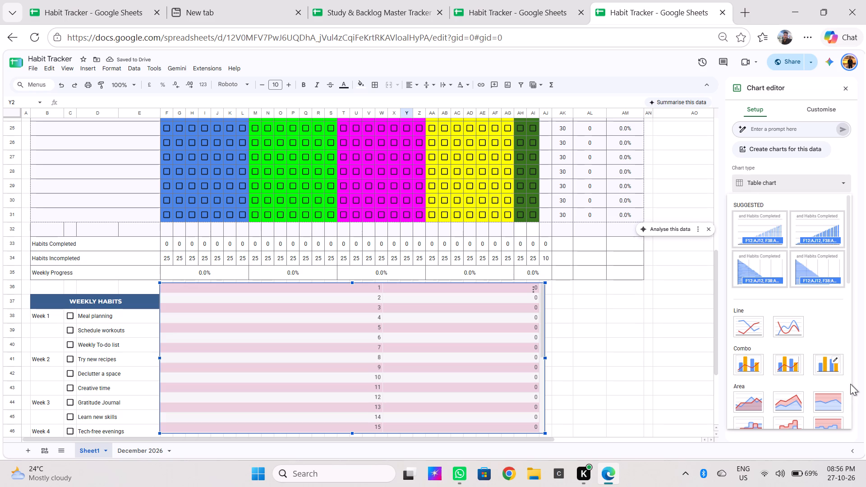
{"action": "left_click", "coordinate": [851, 381]}
{"action": "left_click_drag", "start_coordinate": [848, 269], "coordinate": [865, 422]}
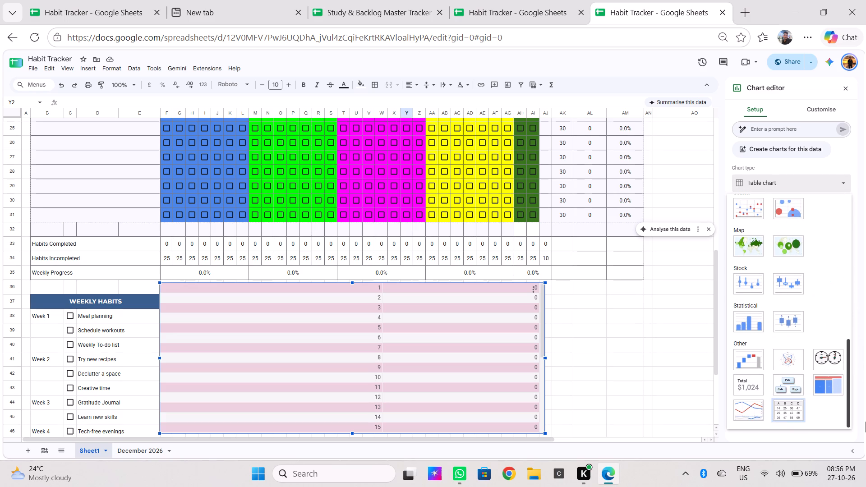
{"action": "left_click_drag", "start_coordinate": [865, 422], "coordinate": [861, 408]}
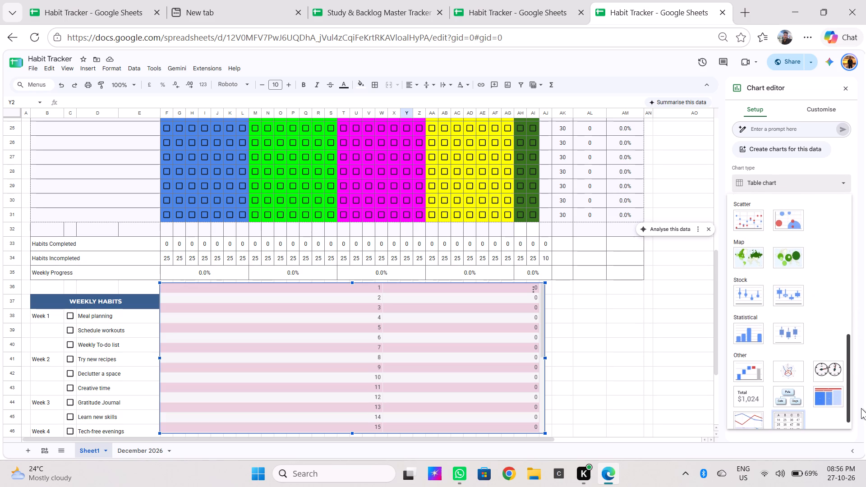
{"action": "left_click_drag", "start_coordinate": [861, 408], "coordinate": [848, 351]}
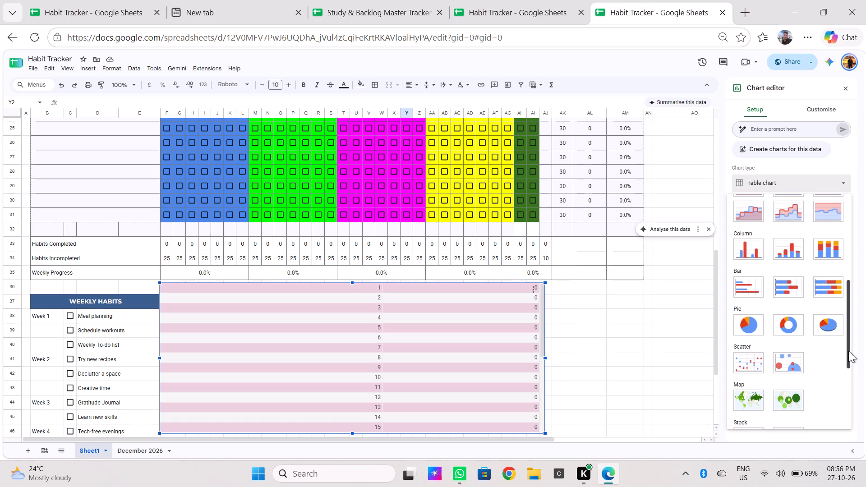
{"action": "left_click_drag", "start_coordinate": [848, 351], "coordinate": [845, 344]}
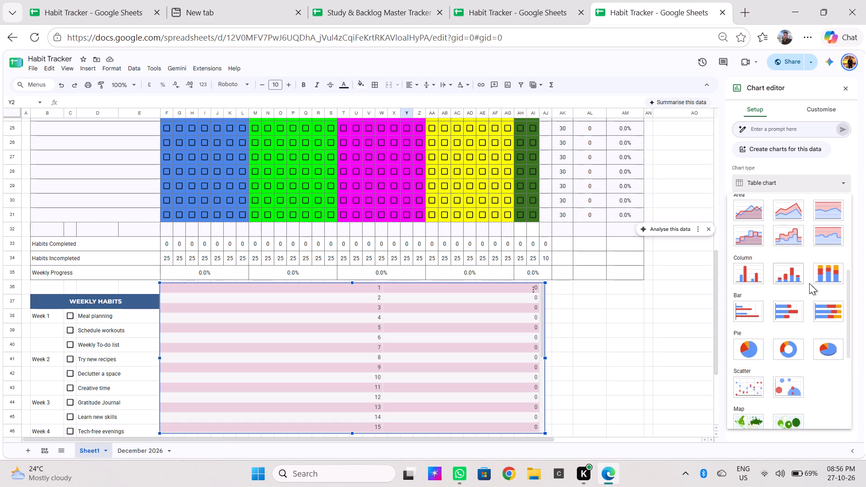
{"action": "left_click", "coordinate": [752, 207]}
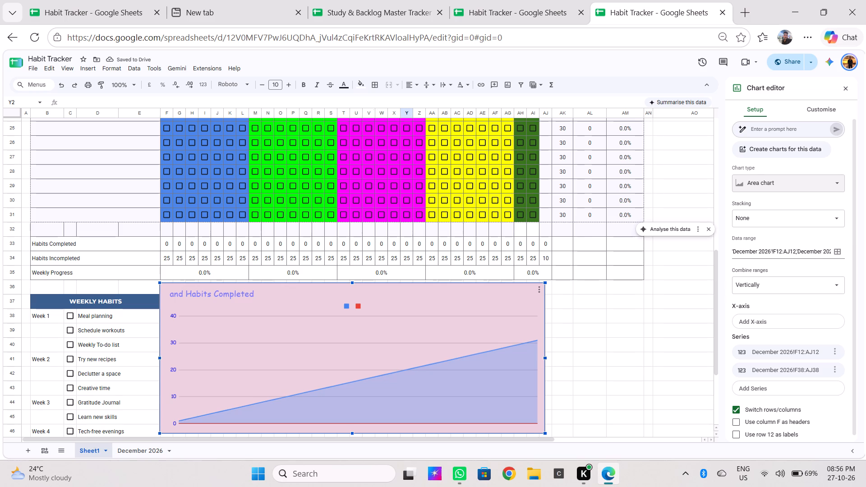
Set the area chart's background colour to red and its border colour to bright green.
{"action": "left_click_drag", "start_coordinate": [852, 222], "coordinate": [859, 239]}
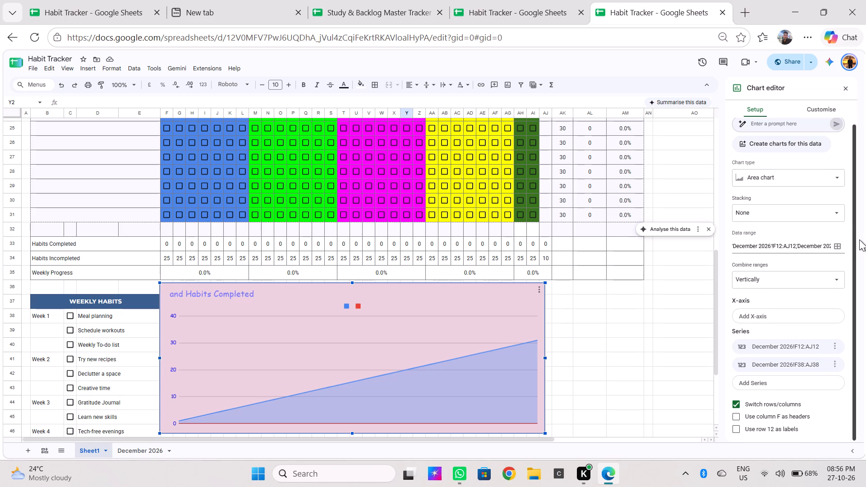
{"action": "left_click_drag", "start_coordinate": [859, 239], "coordinate": [830, 152]}
{"action": "left_click", "coordinate": [814, 111]}
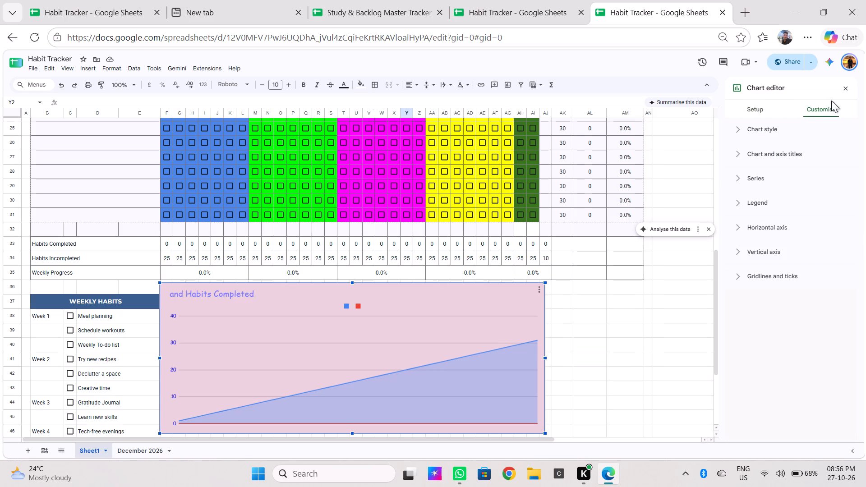
{"action": "left_click", "coordinate": [775, 131]}
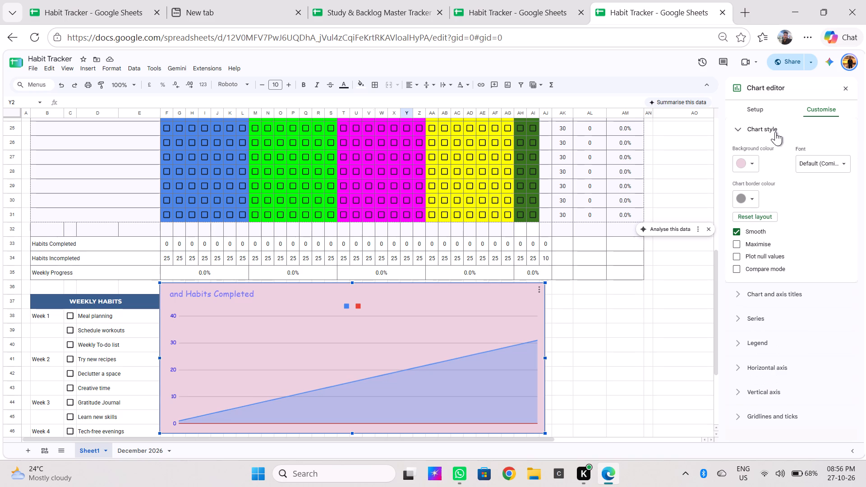
{"action": "left_click", "coordinate": [755, 166]}
{"action": "left_click", "coordinate": [746, 203]}
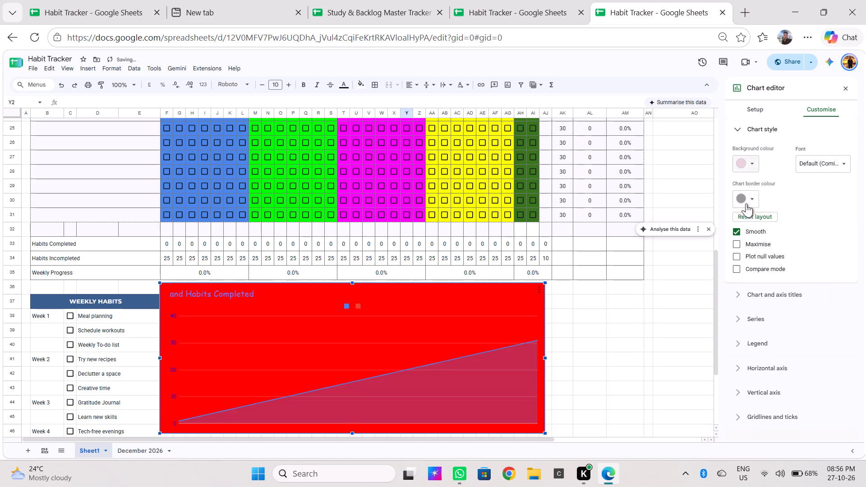
{"action": "left_click", "coordinate": [748, 198]}
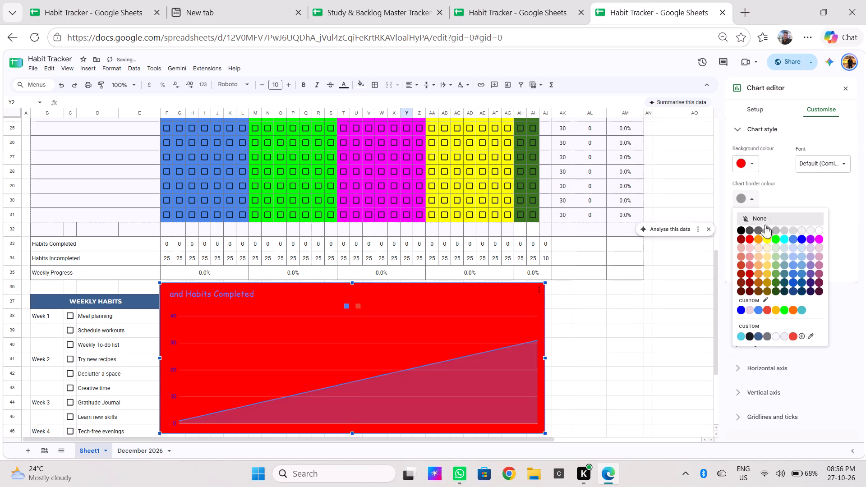
{"action": "left_click", "coordinate": [778, 239]}
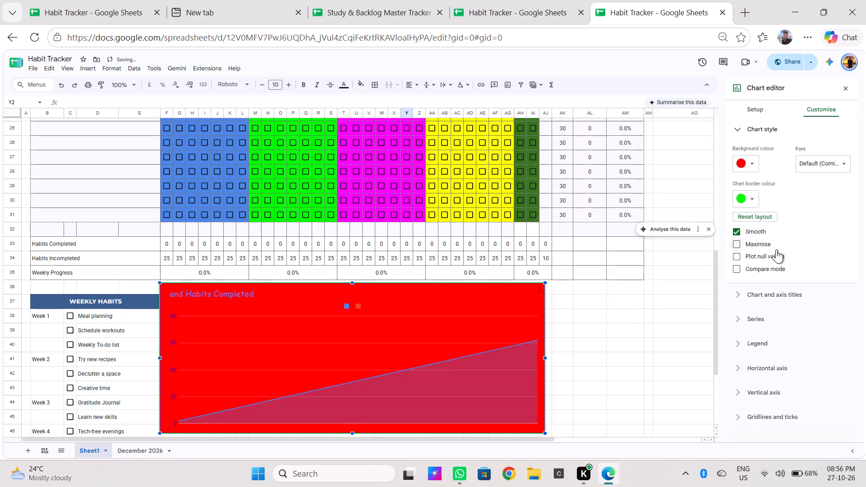
Enable Plot null values and Compare mode for the chart, try toggling Maximise and Smooth, and leave Maximise off and Smooth on.
{"action": "left_click", "coordinate": [760, 243]}
{"action": "left_click", "coordinate": [758, 255]}
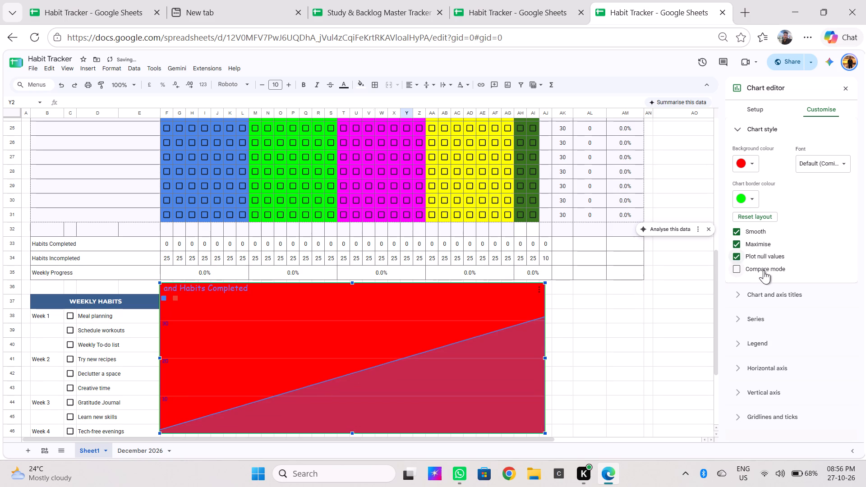
{"action": "left_click", "coordinate": [764, 270]}
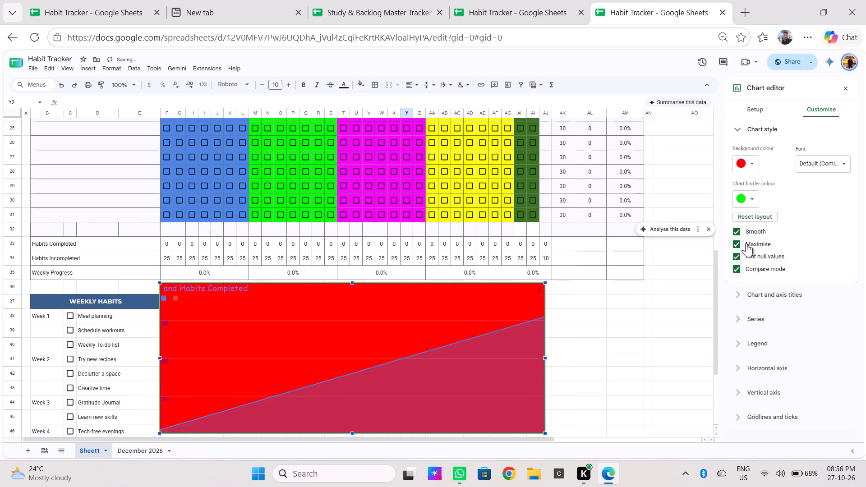
{"action": "left_click", "coordinate": [746, 243]}
{"action": "left_click", "coordinate": [746, 243]}
{"action": "left_click", "coordinate": [746, 234]}
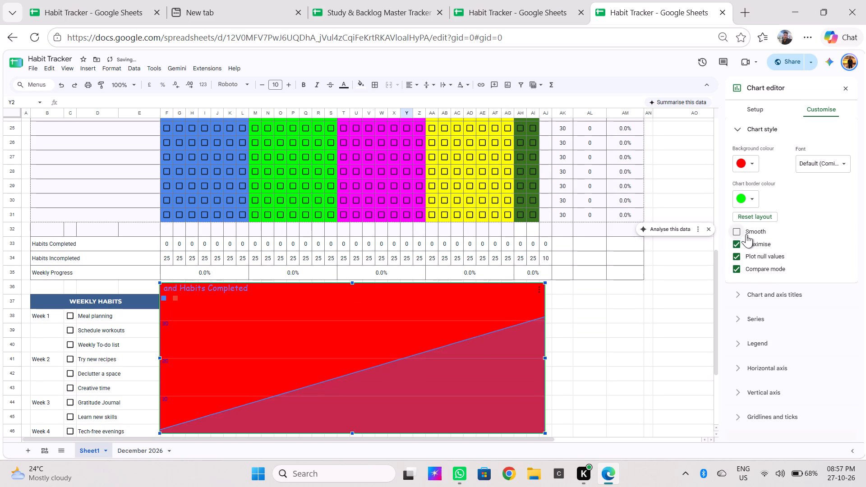
{"action": "left_click", "coordinate": [748, 242]}
{"action": "left_click", "coordinate": [745, 231]}
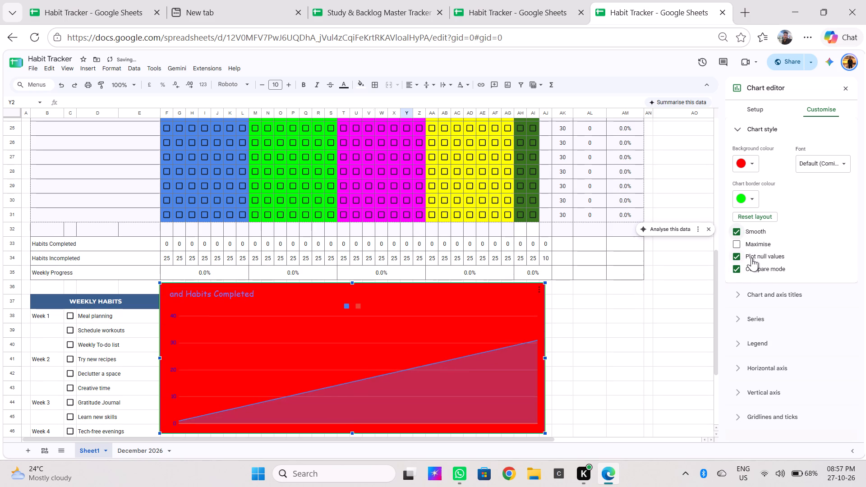
{"action": "left_click", "coordinate": [751, 257]}
{"action": "left_click", "coordinate": [751, 257]}
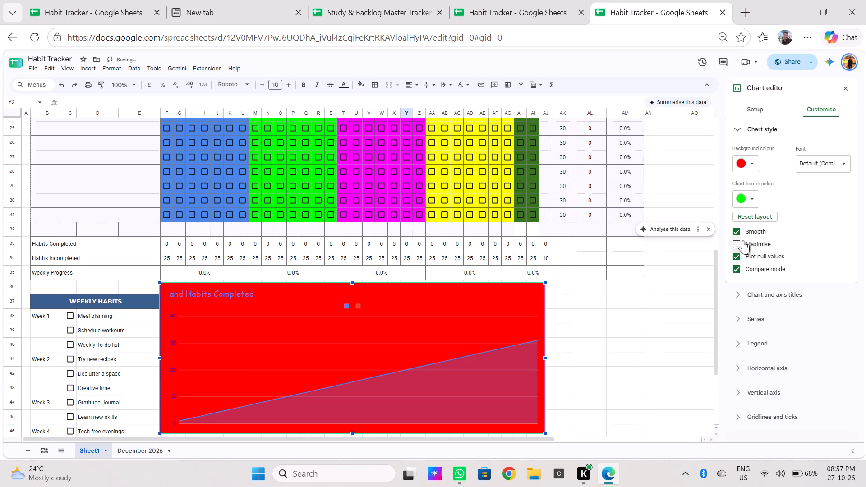
{"action": "left_click", "coordinate": [743, 240]}
{"action": "left_click", "coordinate": [743, 241]}
Set the chart's font to Georgia.
{"action": "left_click", "coordinate": [812, 163]}
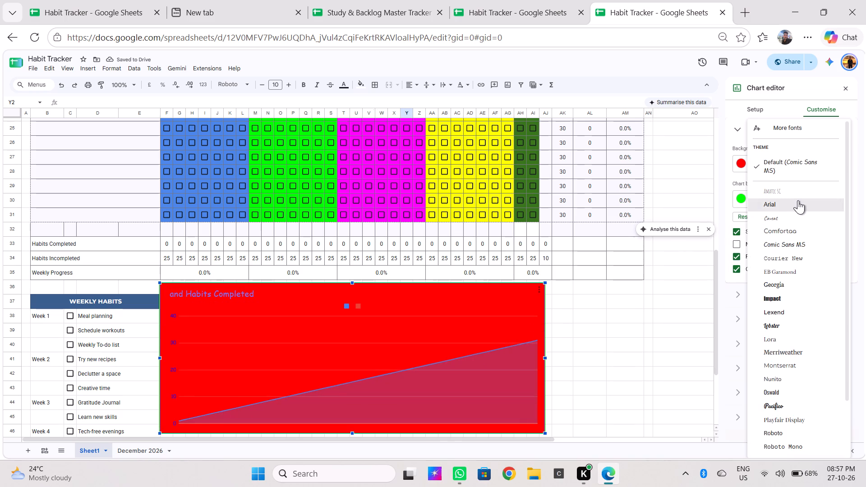
{"action": "left_click", "coordinate": [802, 285]}
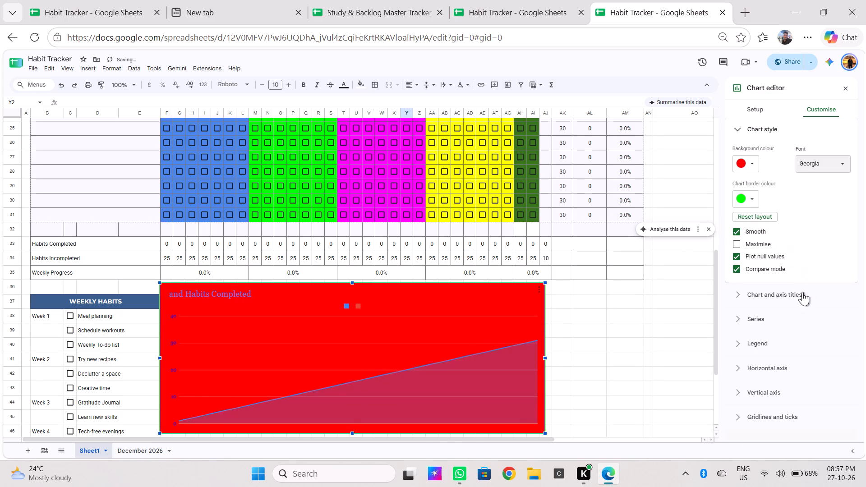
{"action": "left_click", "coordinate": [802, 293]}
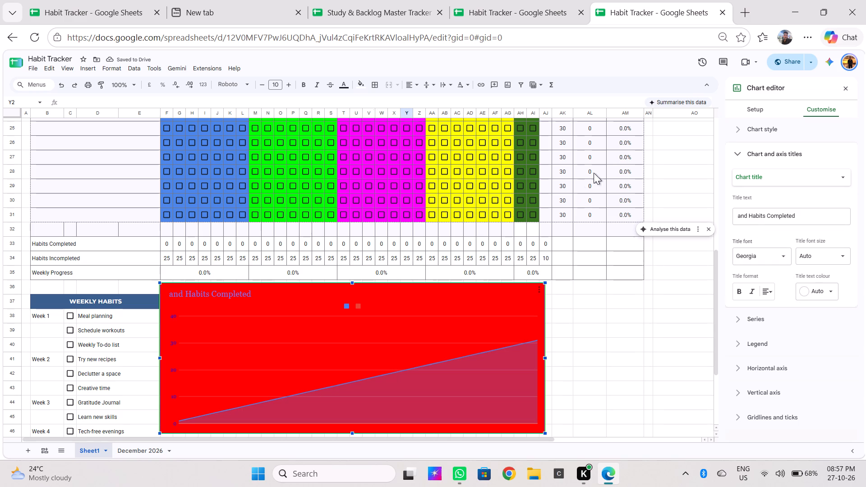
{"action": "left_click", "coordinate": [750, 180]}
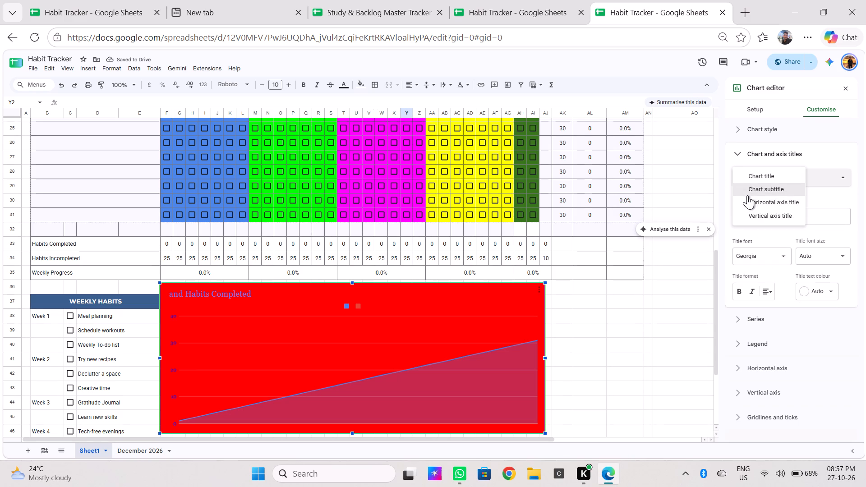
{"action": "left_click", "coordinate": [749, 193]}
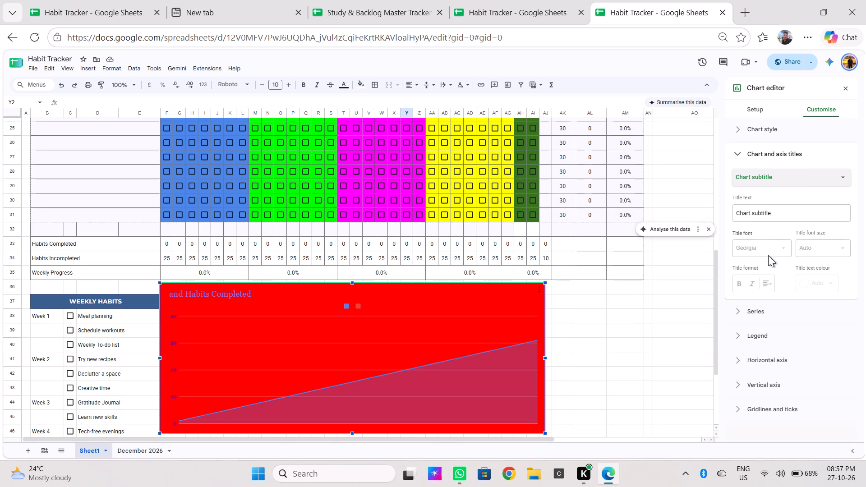
Try black as the line colour for all series, and settle on a pale magenta.
{"action": "left_click", "coordinate": [769, 307]}
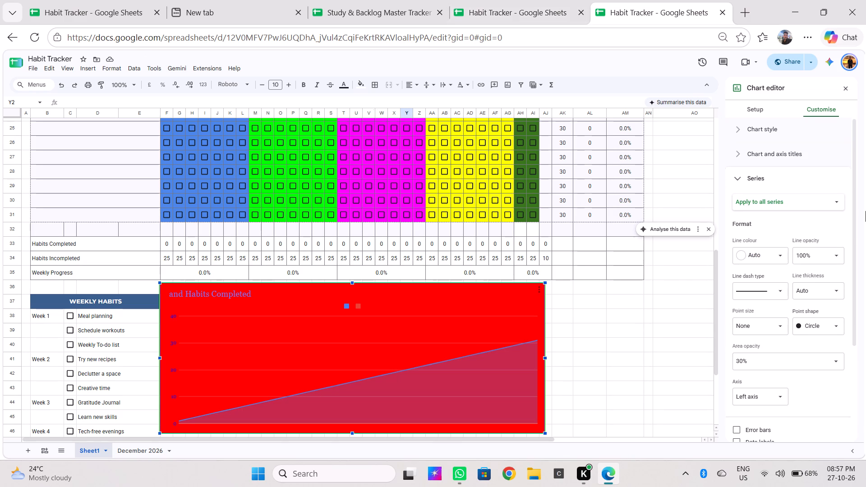
{"action": "left_click", "coordinate": [771, 257]}
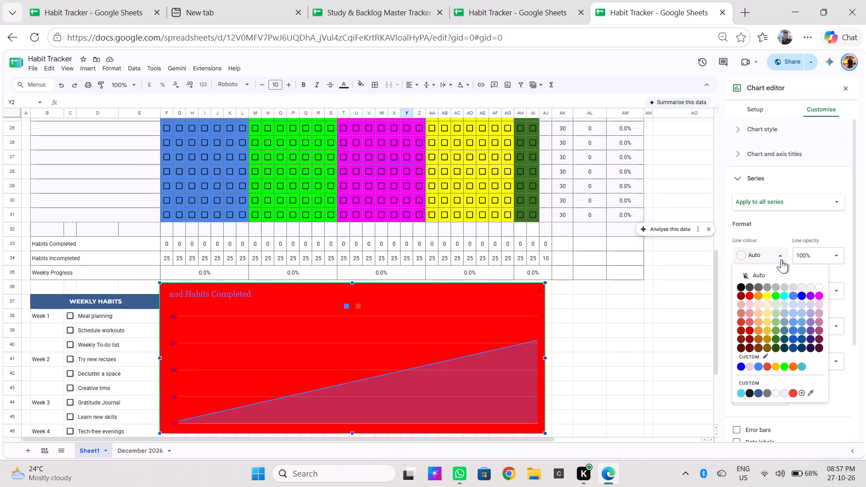
{"action": "left_click", "coordinate": [742, 287]}
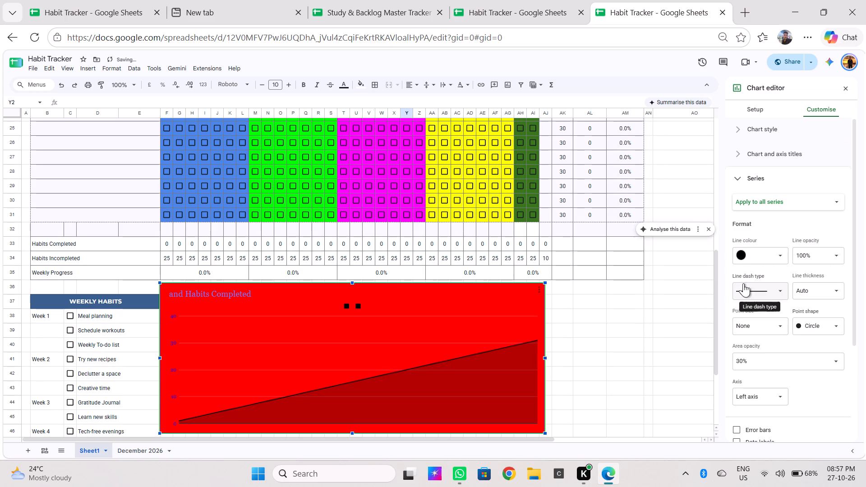
{"action": "left_click", "coordinate": [747, 261]}
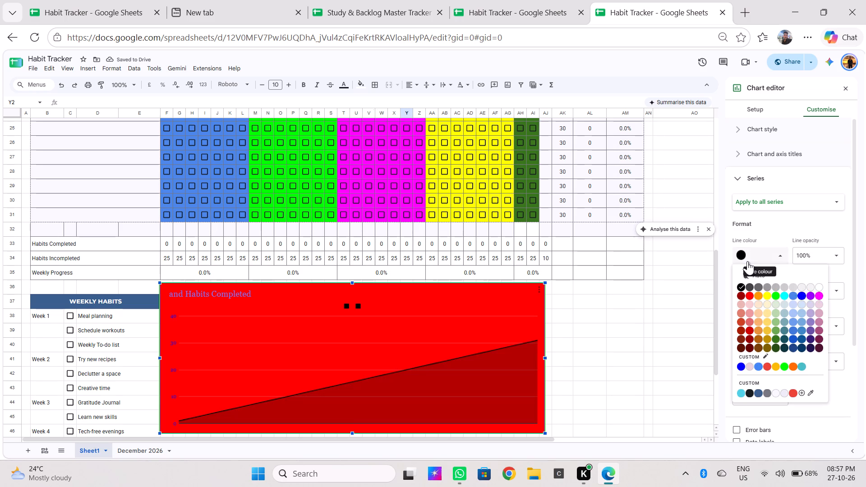
{"action": "left_click", "coordinate": [822, 314]}
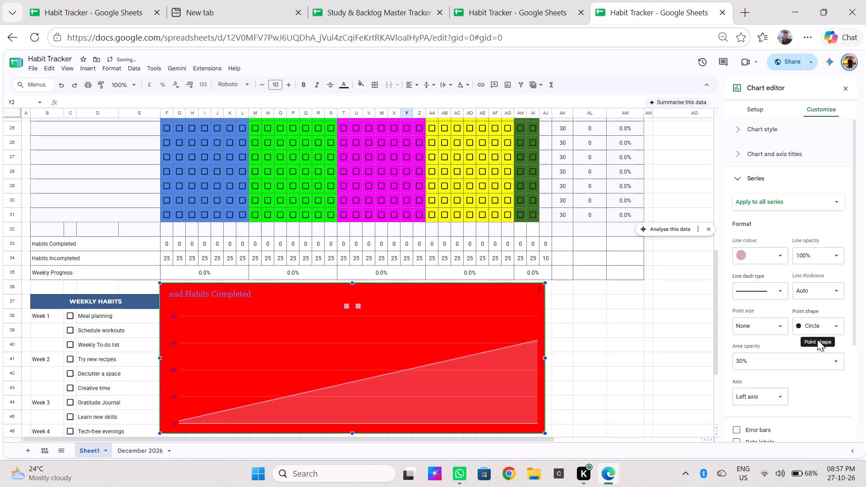
Try a 2px point size for all series, and settle on 14px.
{"action": "left_click", "coordinate": [782, 330]}
{"action": "left_click", "coordinate": [765, 356]}
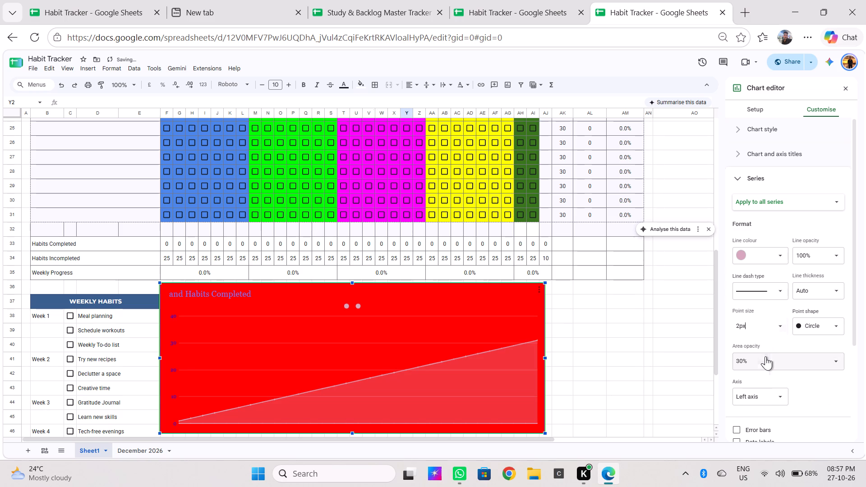
{"action": "left_click", "coordinate": [765, 331]}
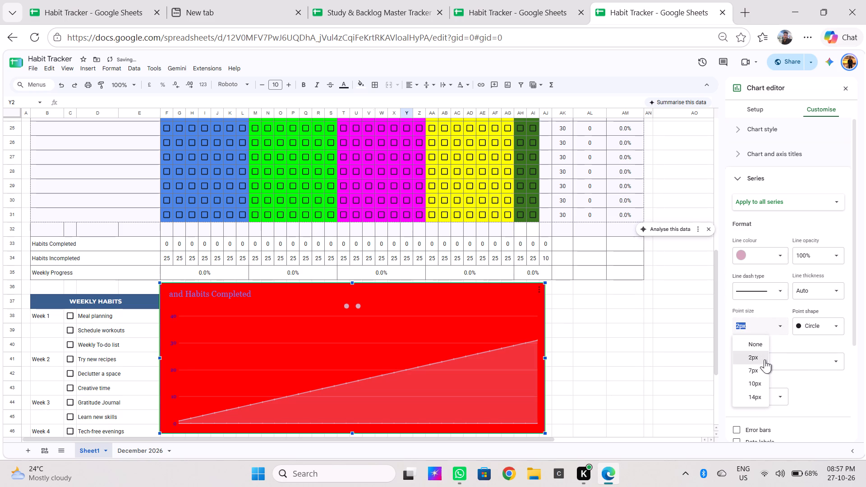
{"action": "left_click", "coordinate": [759, 398]}
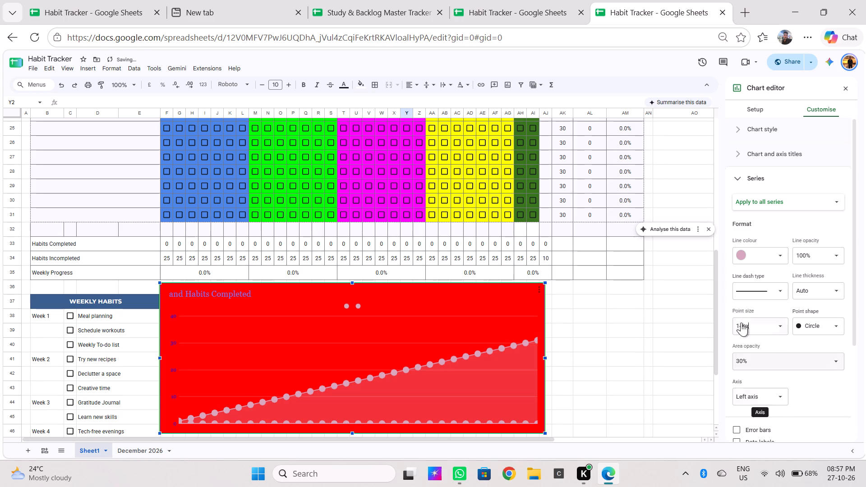
Try triangle, X mark, hexagon and pentagon point shapes for all series, and settle on Star.
{"action": "left_click", "coordinate": [825, 328]}
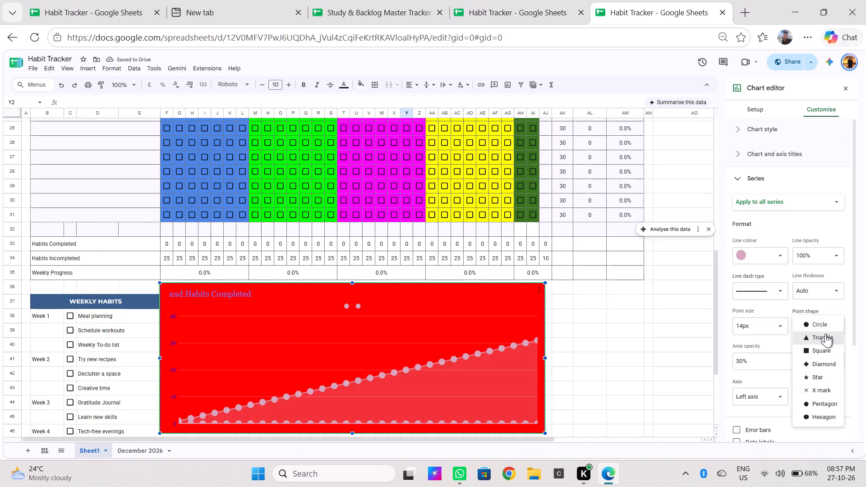
{"action": "left_click", "coordinate": [825, 334]}
{"action": "left_click", "coordinate": [825, 328]}
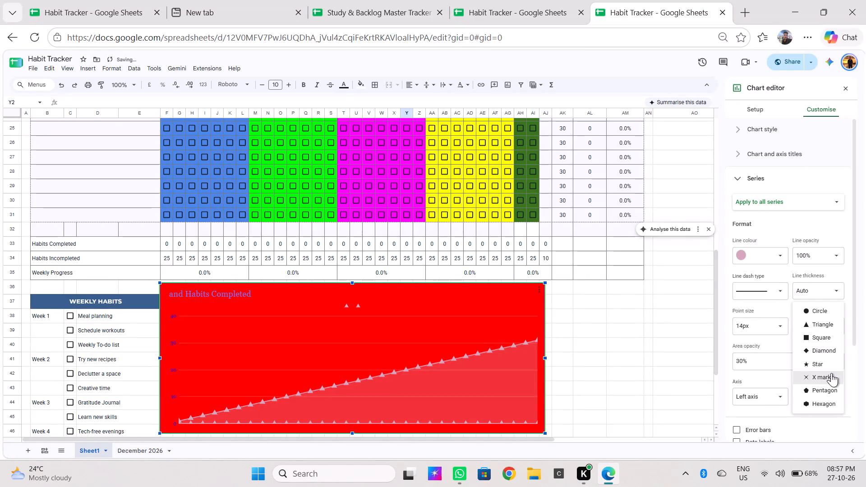
{"action": "left_click", "coordinate": [832, 376]}
{"action": "left_click", "coordinate": [829, 329]}
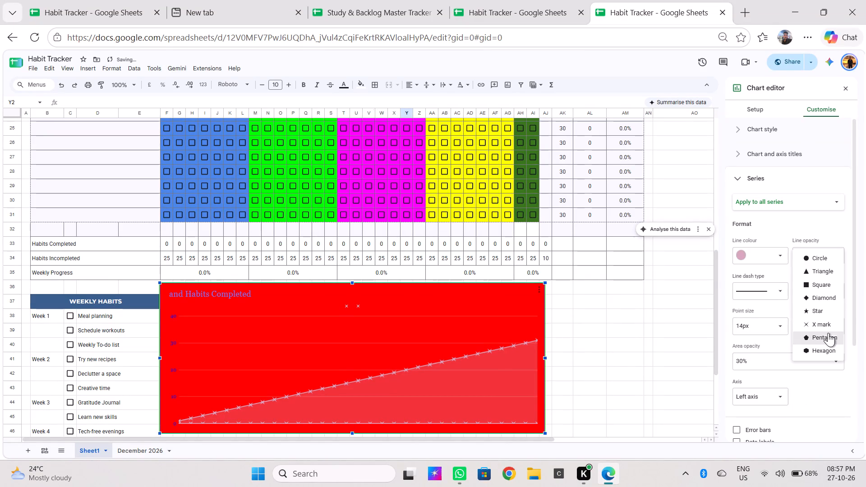
{"action": "left_click", "coordinate": [834, 349]}
{"action": "left_click", "coordinate": [832, 326]}
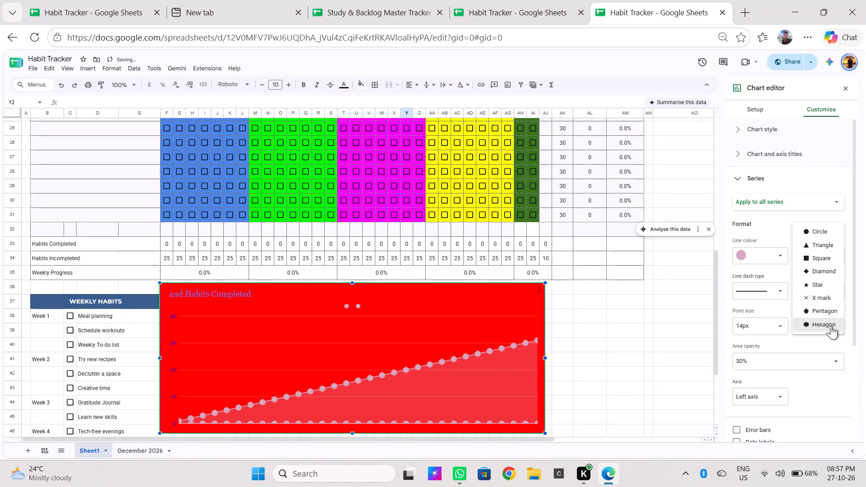
{"action": "left_click", "coordinate": [830, 312]}
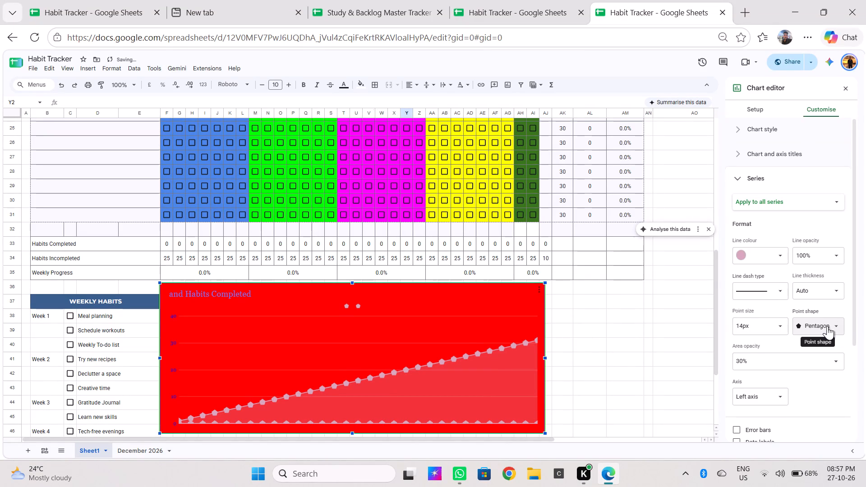
{"action": "left_click", "coordinate": [827, 326]}
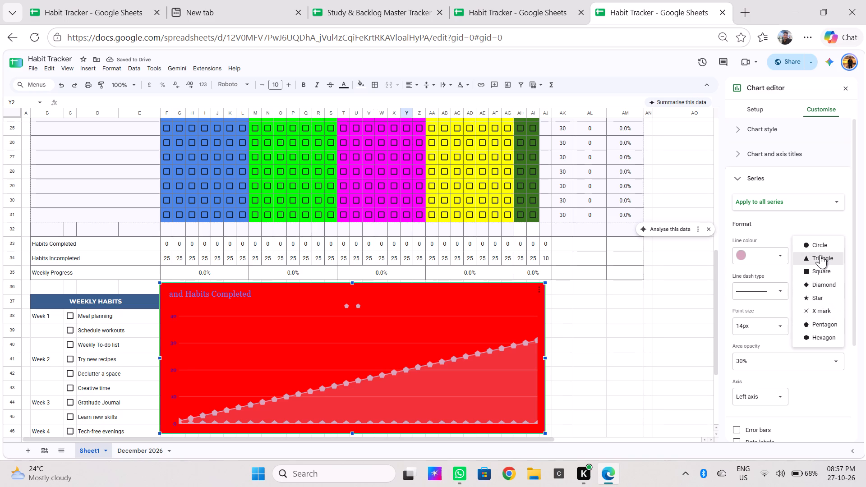
{"action": "left_click", "coordinate": [832, 303]}
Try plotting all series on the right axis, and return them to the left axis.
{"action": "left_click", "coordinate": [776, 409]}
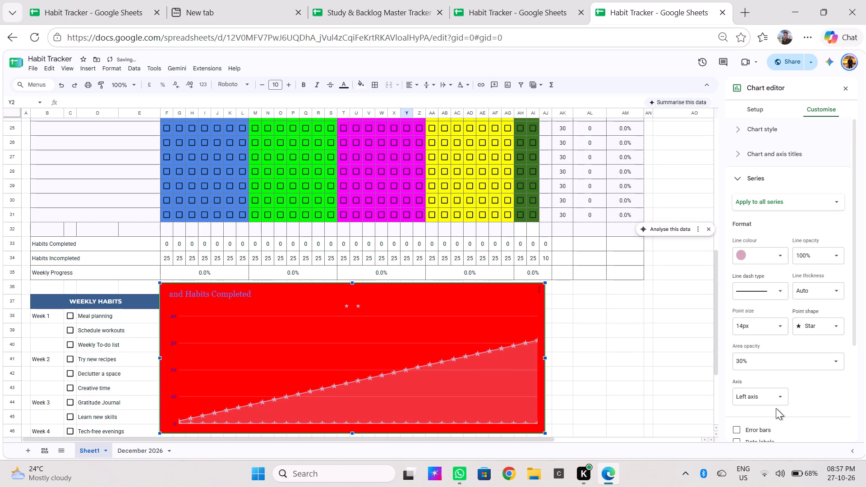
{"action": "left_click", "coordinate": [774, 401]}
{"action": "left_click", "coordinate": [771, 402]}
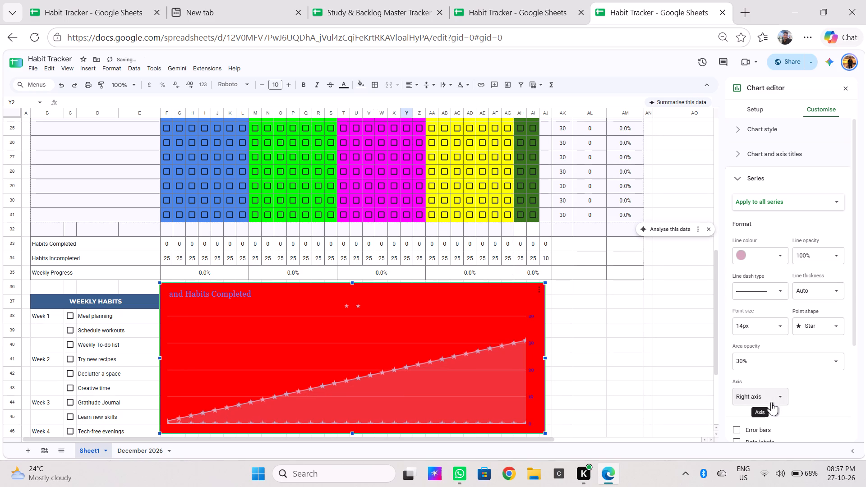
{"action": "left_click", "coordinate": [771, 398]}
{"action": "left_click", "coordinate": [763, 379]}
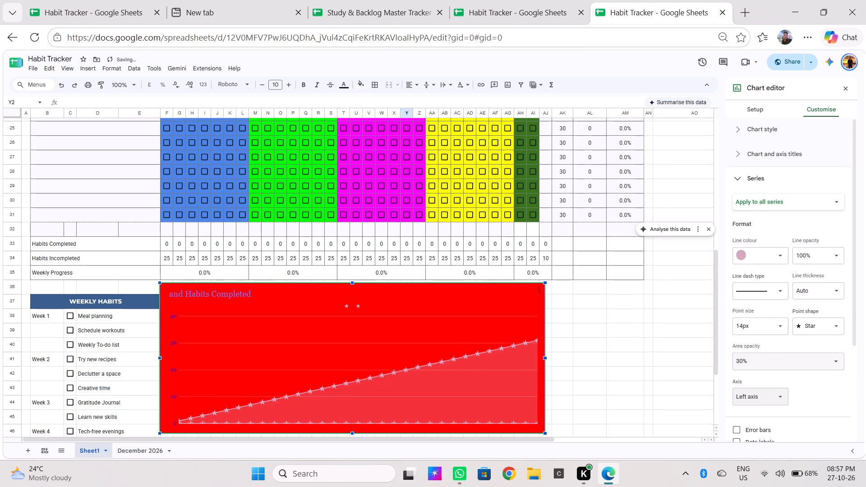
Try 100% area opacity for all series, and settle on 70%.
{"action": "left_click", "coordinate": [765, 362]}
{"action": "left_click", "coordinate": [761, 336]}
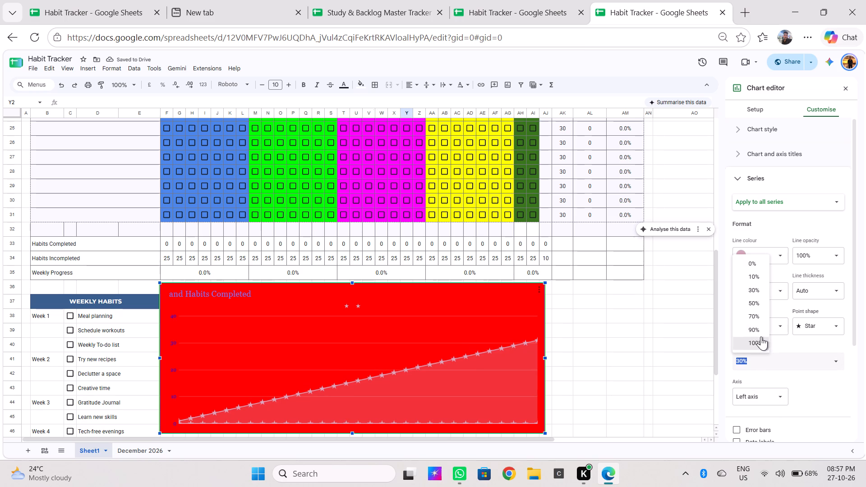
{"action": "left_click", "coordinate": [771, 358]}
{"action": "left_click", "coordinate": [770, 359]}
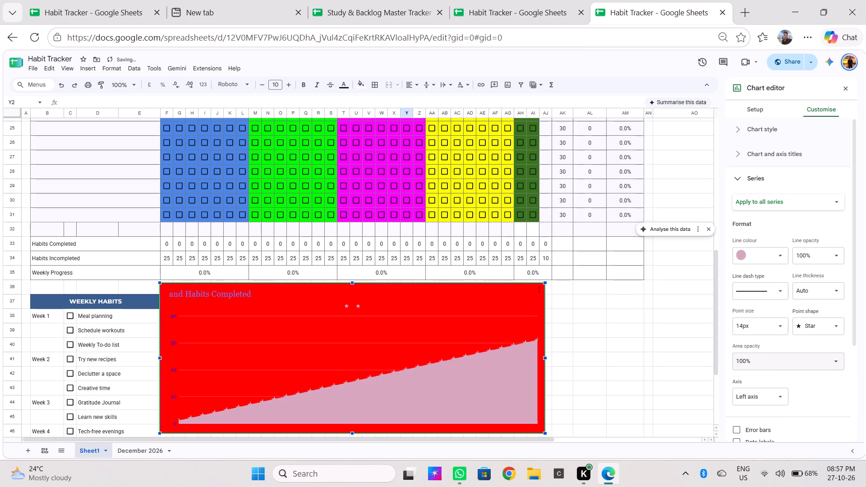
{"action": "left_click", "coordinate": [830, 362]}
{"action": "left_click", "coordinate": [836, 362]}
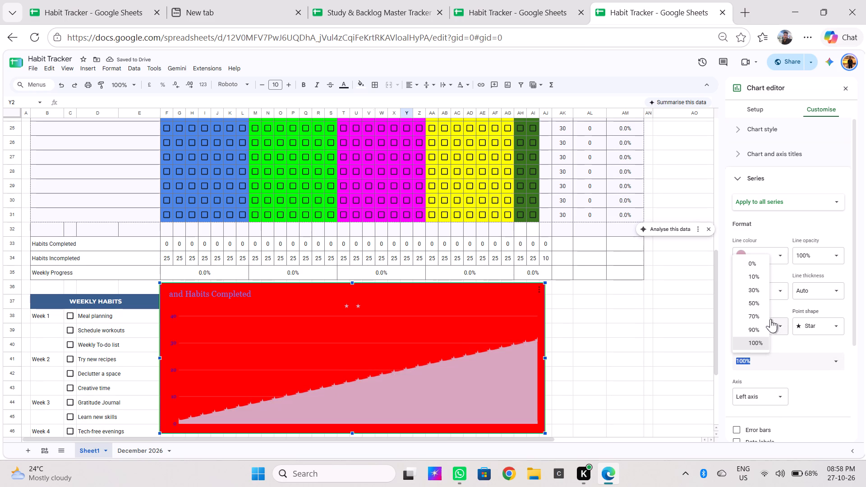
{"action": "left_click", "coordinate": [759, 321]}
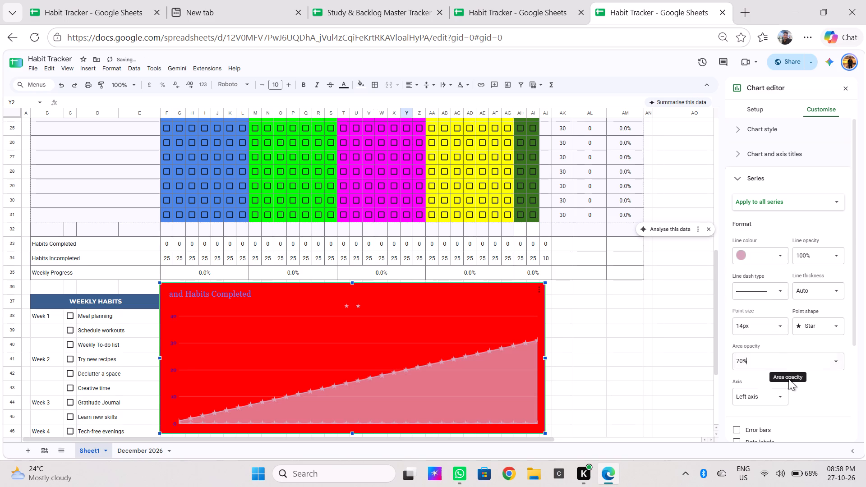
{"action": "left_click_drag", "start_coordinate": [855, 328], "coordinate": [857, 380]}
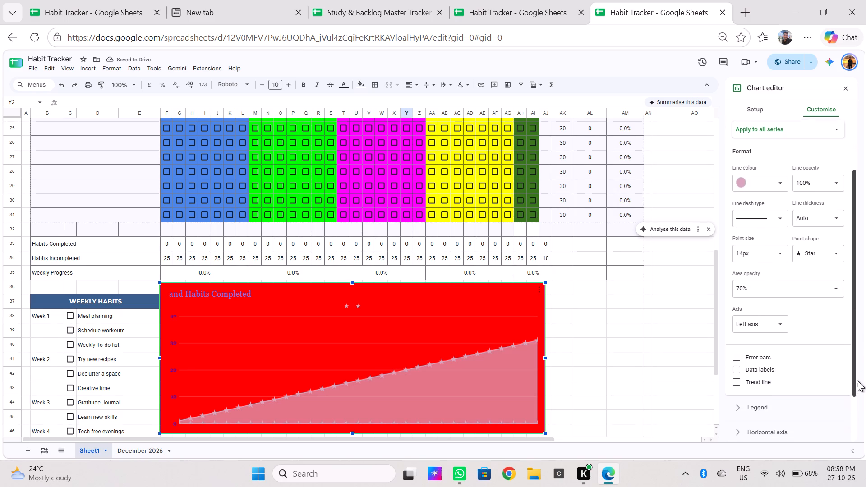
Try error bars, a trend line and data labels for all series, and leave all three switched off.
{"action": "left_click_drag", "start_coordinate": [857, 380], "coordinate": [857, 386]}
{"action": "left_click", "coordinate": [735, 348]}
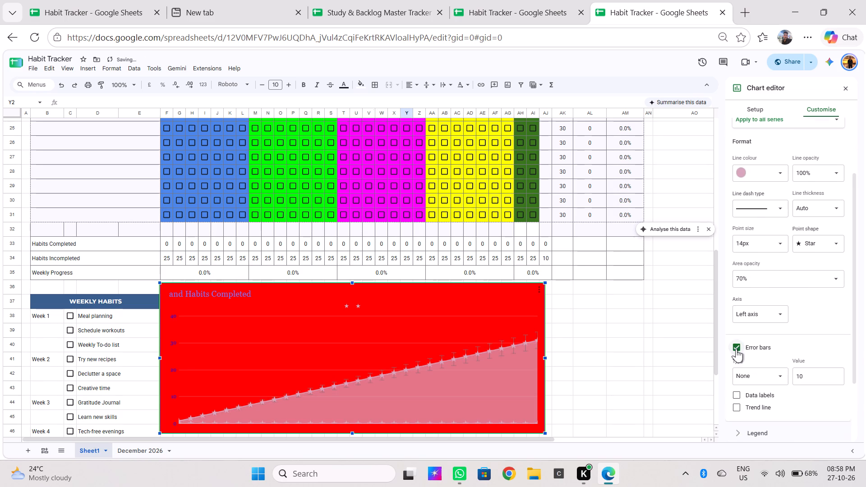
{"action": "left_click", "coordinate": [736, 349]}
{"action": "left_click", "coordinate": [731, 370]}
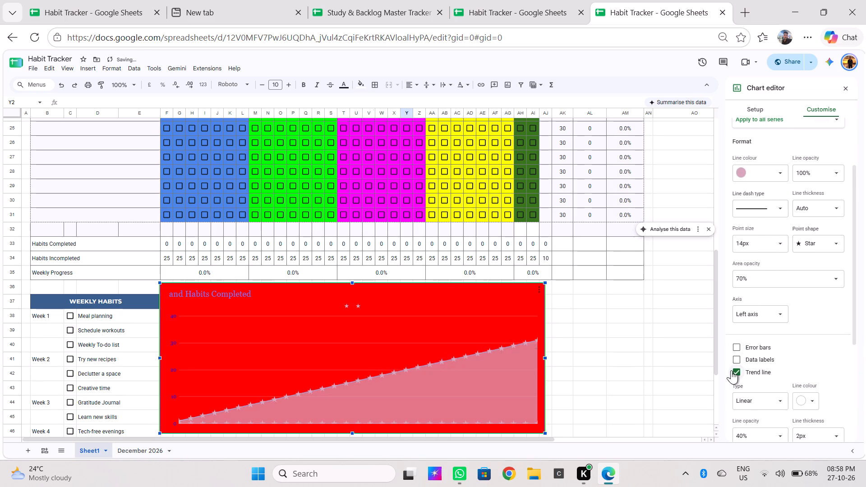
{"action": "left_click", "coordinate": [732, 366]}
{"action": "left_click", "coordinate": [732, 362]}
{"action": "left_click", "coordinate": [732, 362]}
Look over the chart's legend settings and its gridlines and ticks settings, and close the chart editor.
{"action": "middle_click_drag", "start_coordinate": [800, 340], "coordinate": [816, 412]}
{"action": "left_click", "coordinate": [806, 400]}
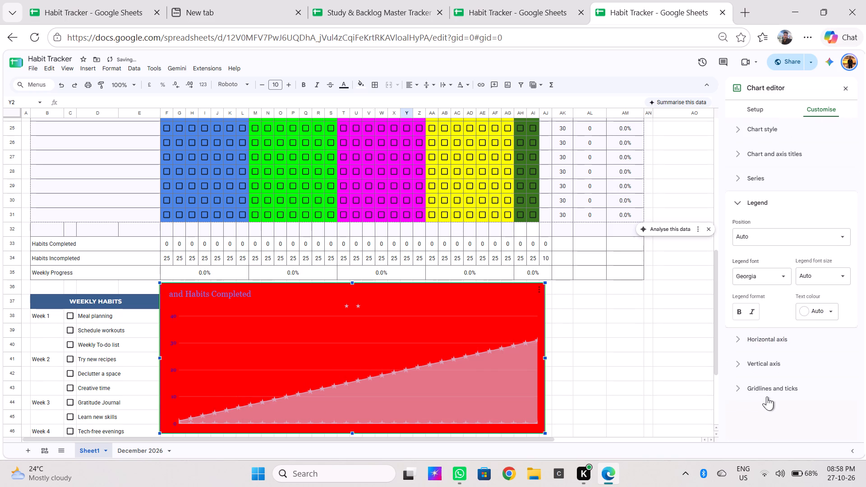
{"action": "left_click", "coordinate": [764, 388]}
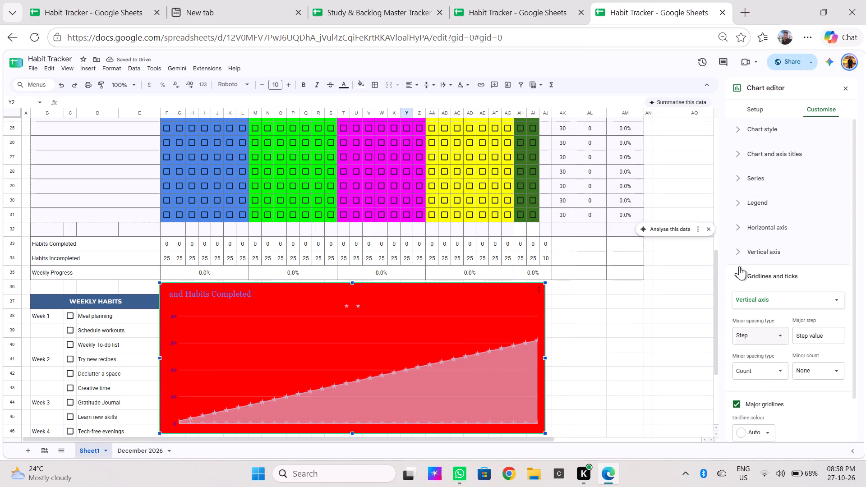